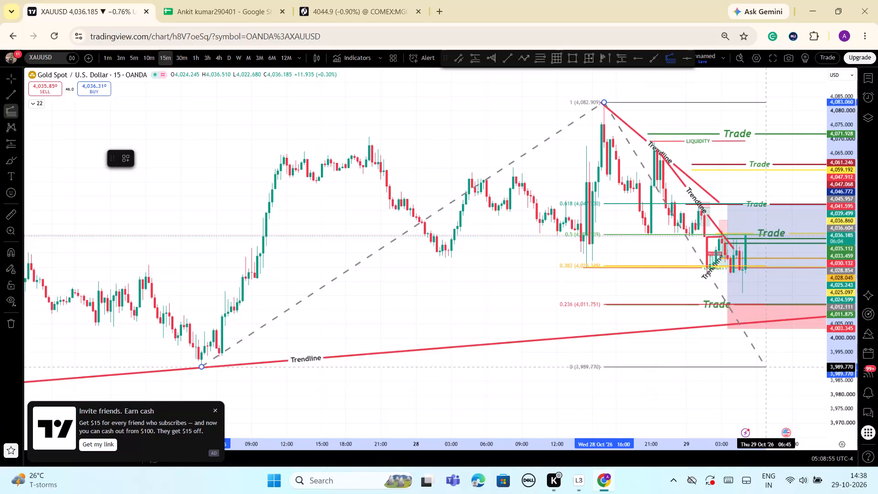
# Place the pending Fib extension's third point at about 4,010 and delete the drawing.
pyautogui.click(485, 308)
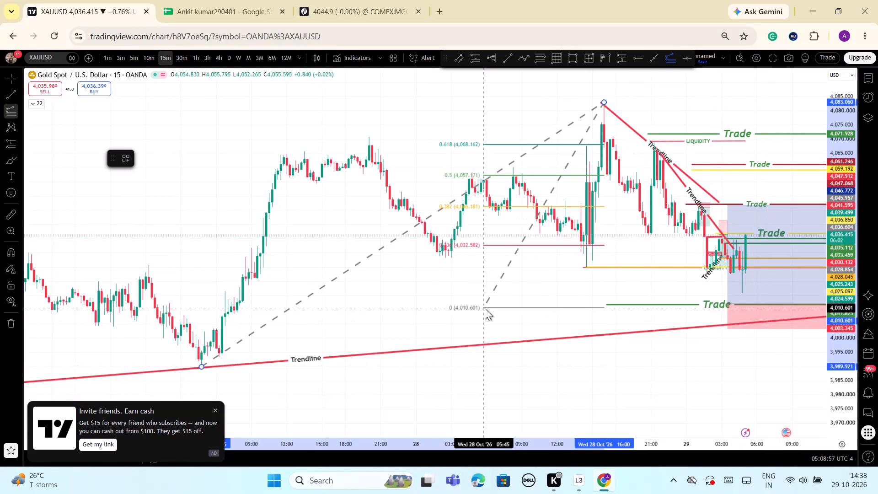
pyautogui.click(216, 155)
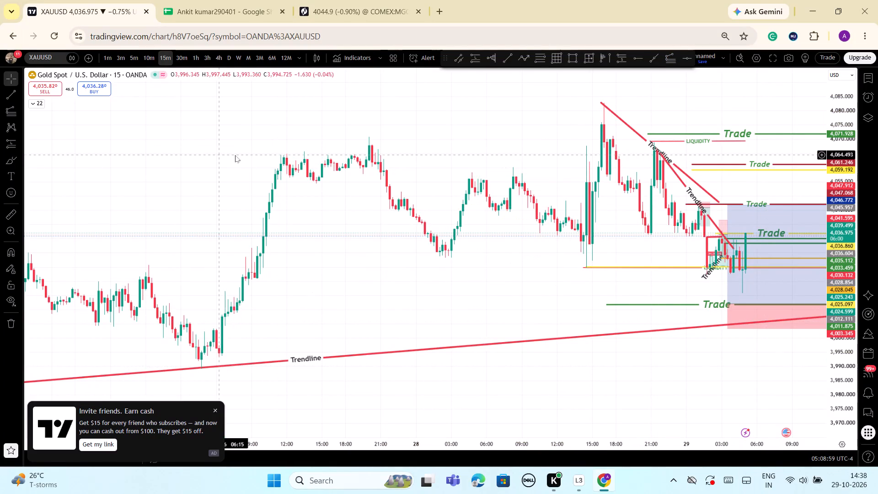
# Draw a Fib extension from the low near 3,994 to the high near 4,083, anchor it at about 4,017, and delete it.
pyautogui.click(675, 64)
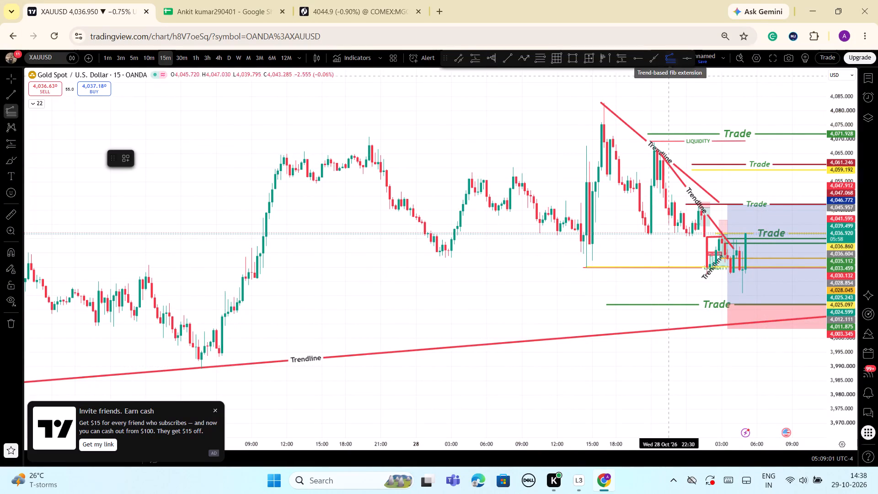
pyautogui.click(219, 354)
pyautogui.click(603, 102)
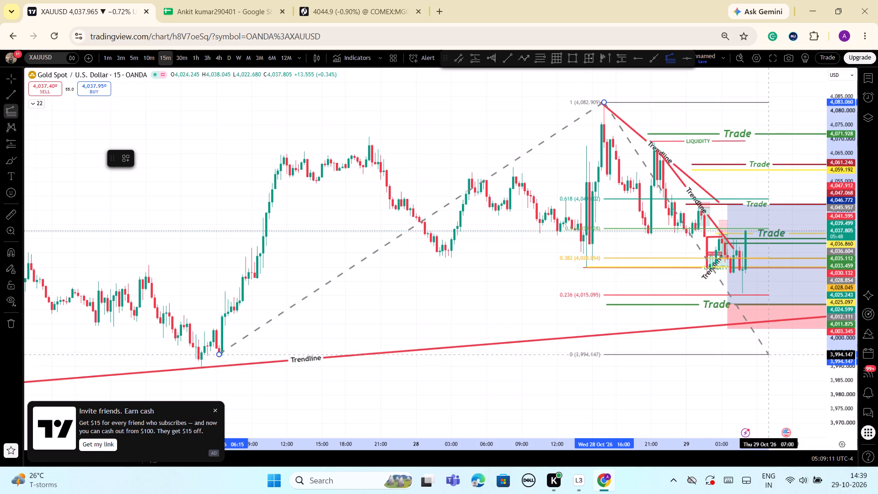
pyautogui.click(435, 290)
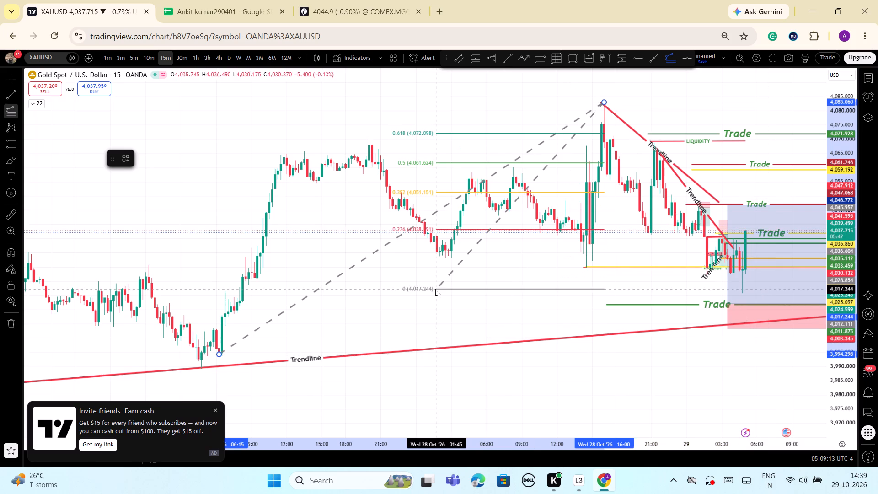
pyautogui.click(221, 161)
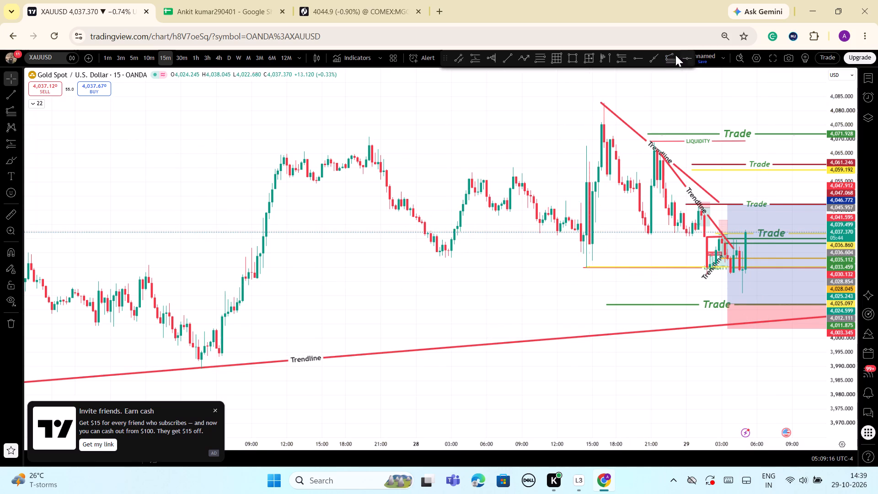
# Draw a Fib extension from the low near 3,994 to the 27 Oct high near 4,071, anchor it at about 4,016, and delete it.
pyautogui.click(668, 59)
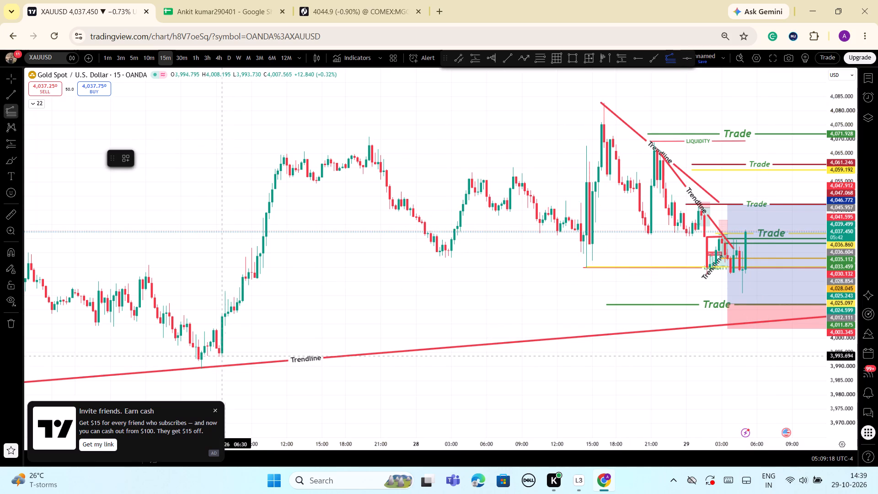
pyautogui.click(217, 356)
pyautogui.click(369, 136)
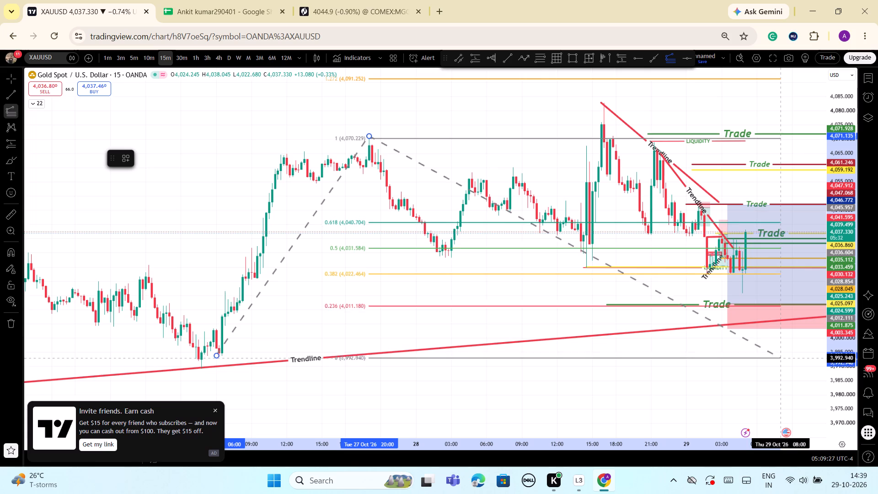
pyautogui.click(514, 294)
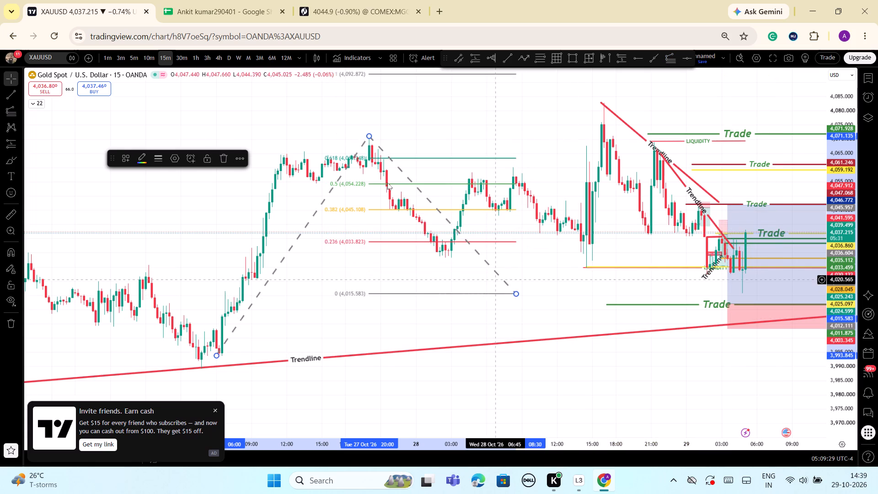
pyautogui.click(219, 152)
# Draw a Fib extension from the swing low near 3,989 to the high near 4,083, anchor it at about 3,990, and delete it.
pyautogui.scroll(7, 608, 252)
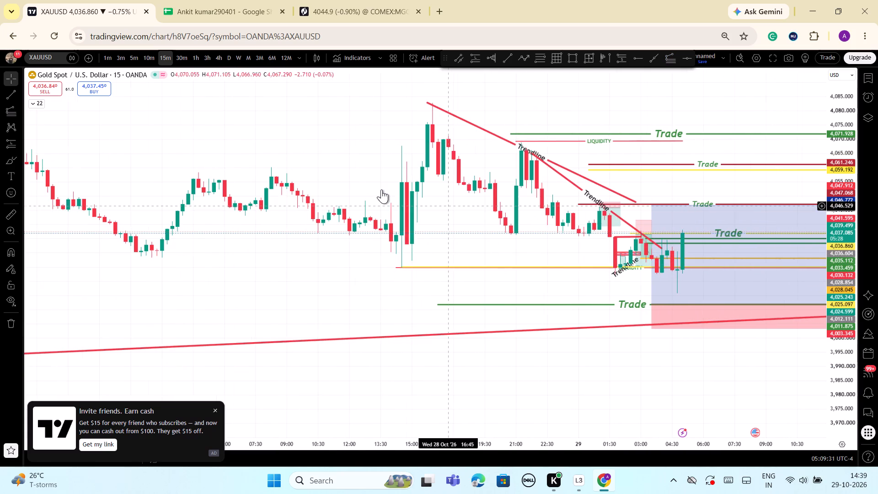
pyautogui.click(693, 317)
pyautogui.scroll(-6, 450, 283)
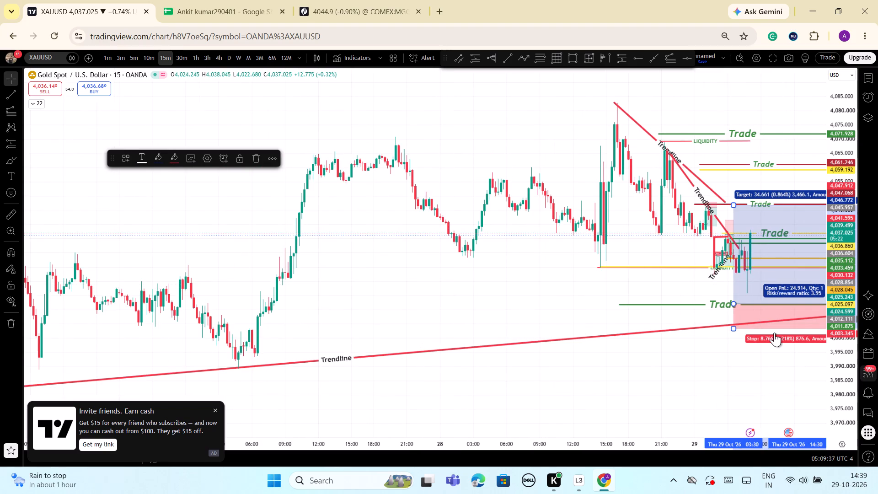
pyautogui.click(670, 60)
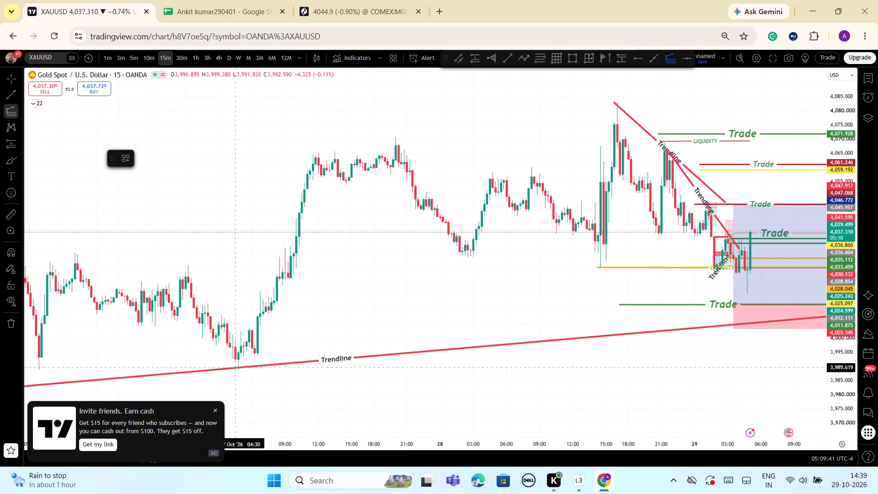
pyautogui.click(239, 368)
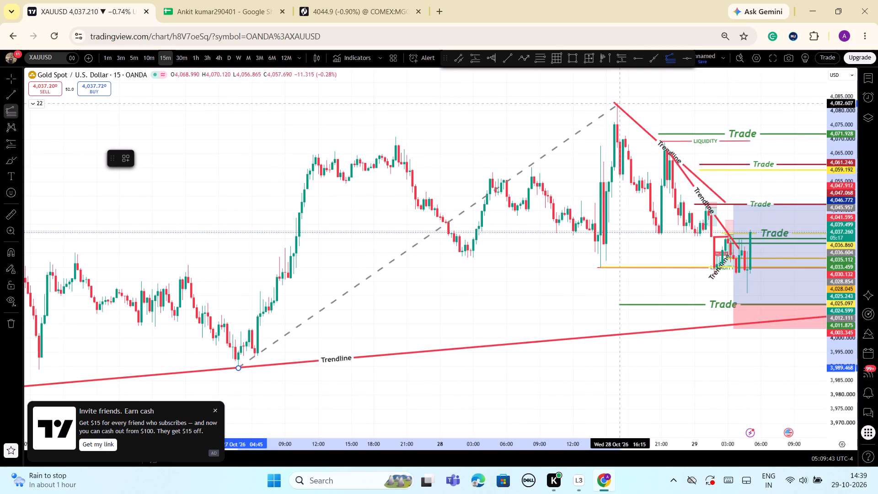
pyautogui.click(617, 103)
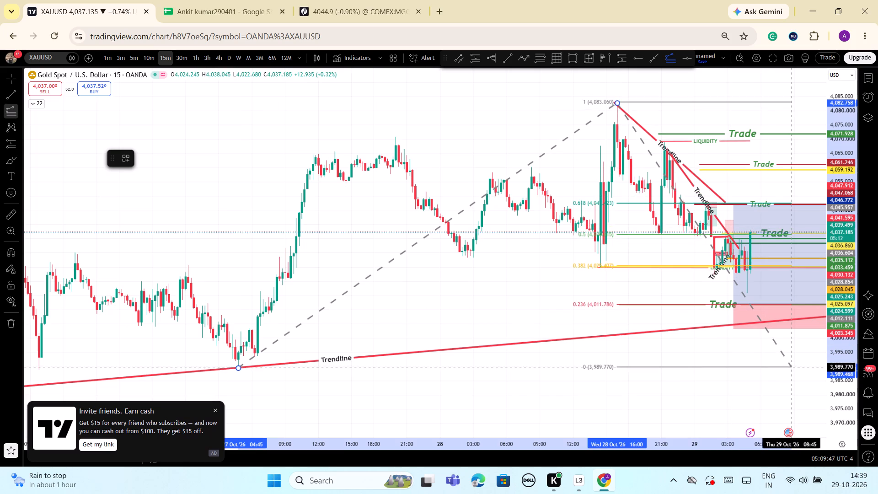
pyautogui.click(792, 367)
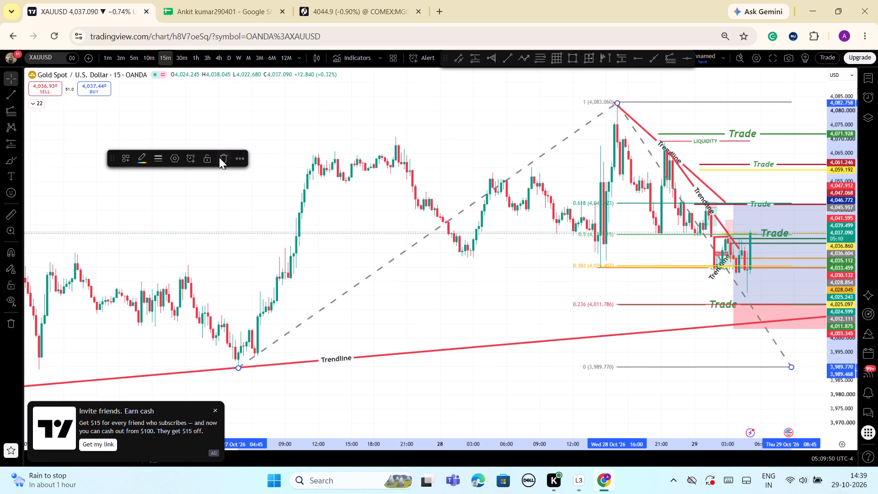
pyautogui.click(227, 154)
# Examine the latest 15-minute candles against the long position, trade levels and trendlines.
pyautogui.scroll(4, 541, 288)
pyautogui.scroll(2, 707, 328)
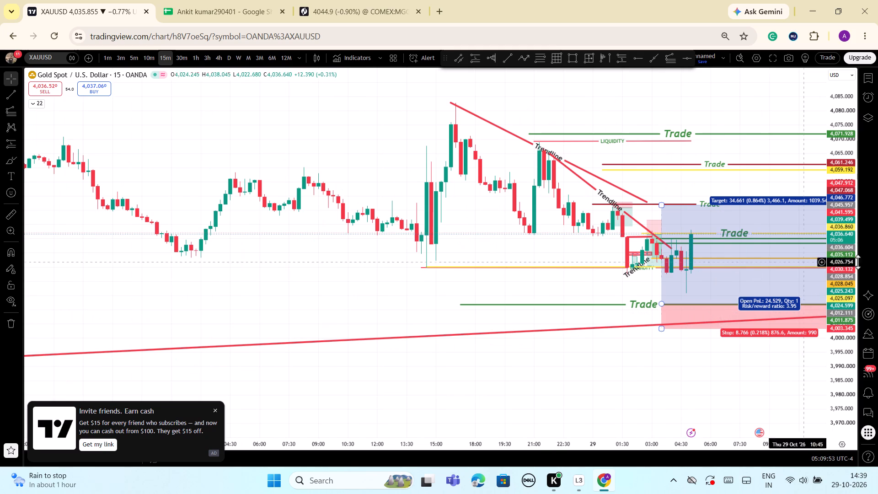
pyautogui.moveTo(841, 382); pyautogui.dragTo(837, 281)
pyautogui.scroll(4, 799, 310)
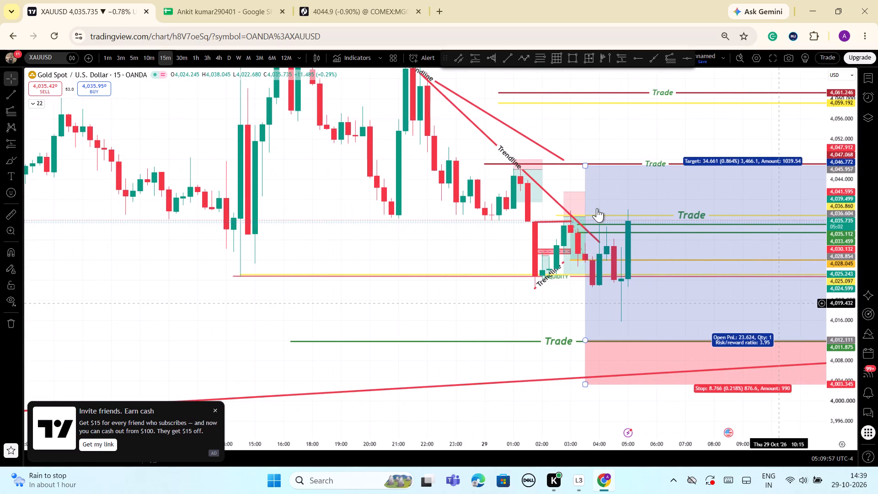
pyautogui.scroll(-2, 745, 213)
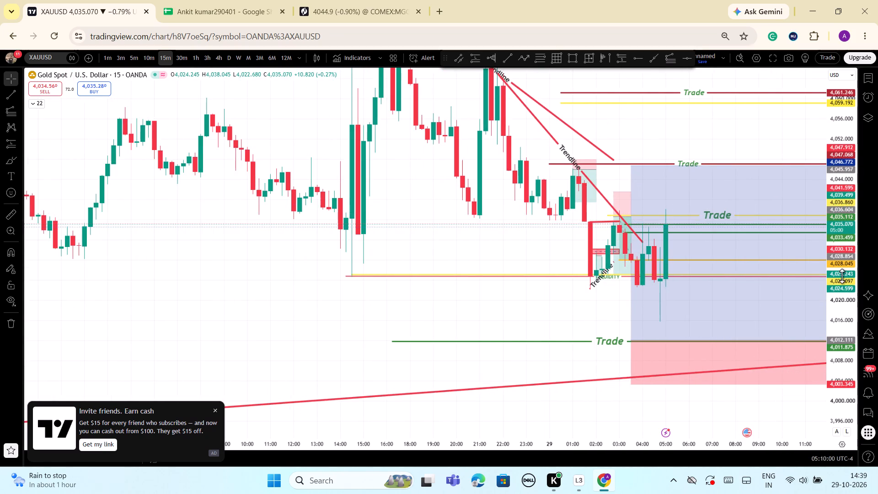
pyautogui.moveTo(842, 277); pyautogui.dragTo(851, 352)
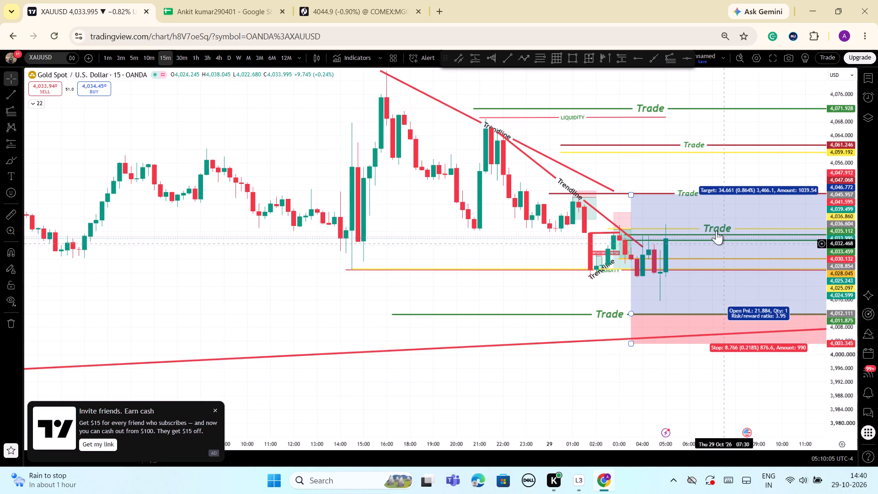
pyautogui.moveTo(846, 369); pyautogui.dragTo(838, 319)
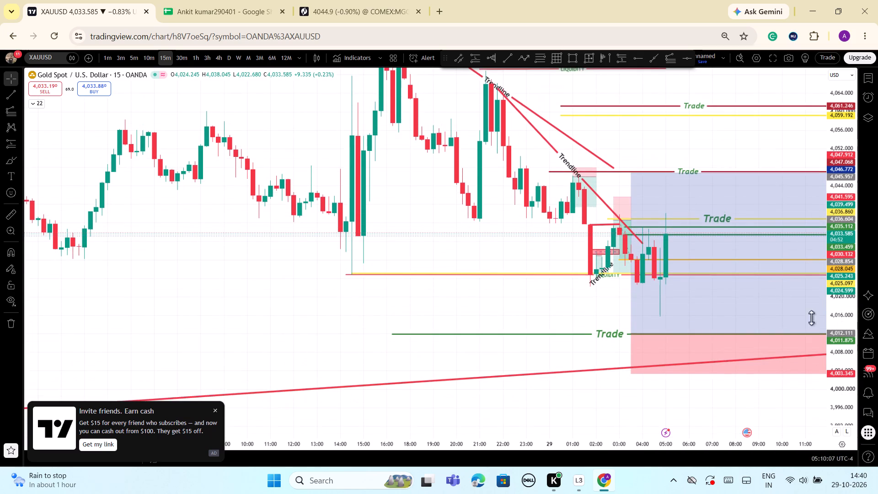
pyautogui.scroll(3, 708, 302)
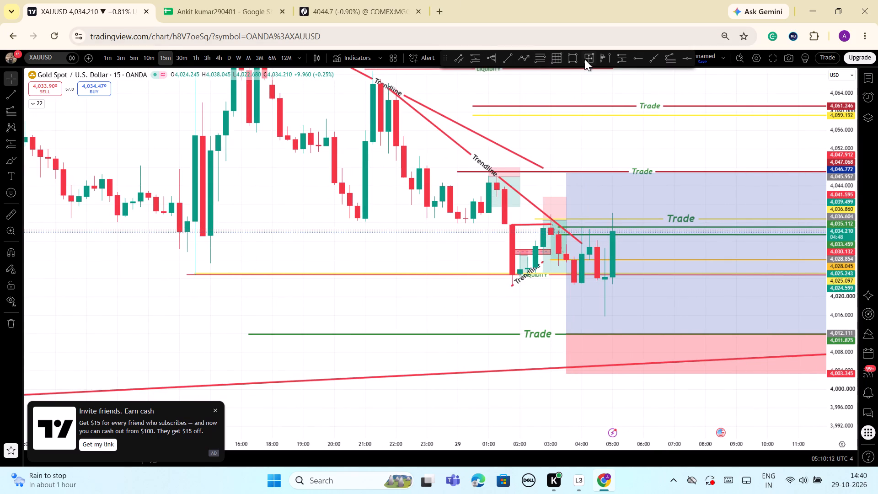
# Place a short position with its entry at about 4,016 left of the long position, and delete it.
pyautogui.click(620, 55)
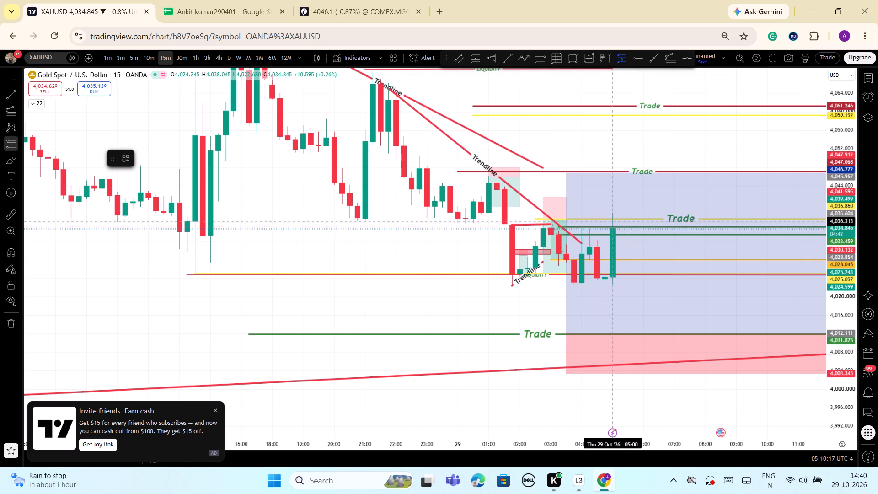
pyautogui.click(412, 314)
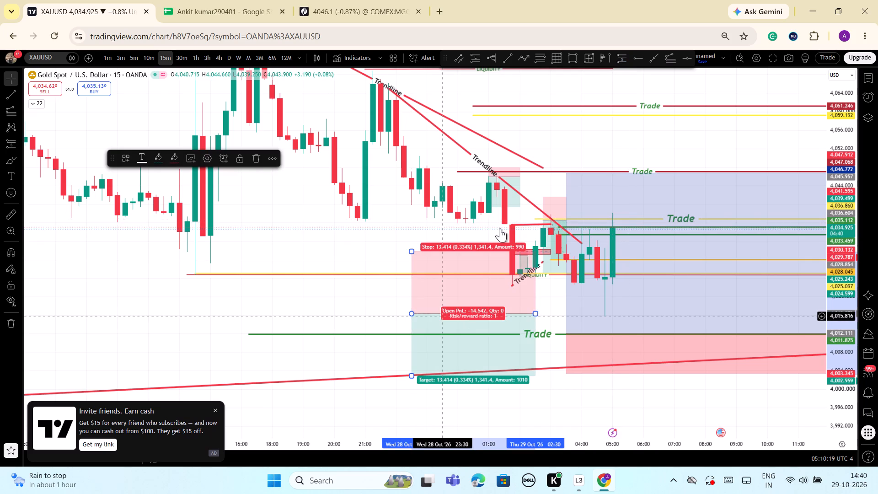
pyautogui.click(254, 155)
# Examine the 15-minute price action around the long position, the liquidity level and the descending trendlines.
pyautogui.scroll(-1, 682, 232)
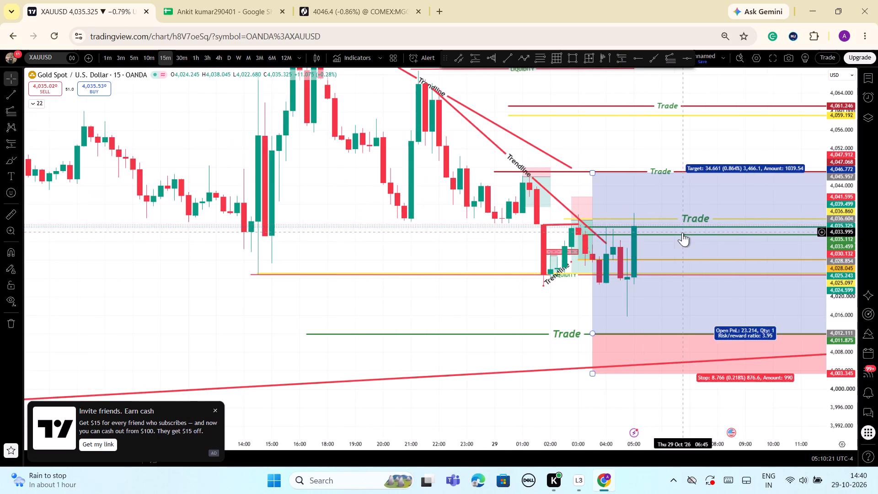
pyautogui.scroll(-1, 682, 232)
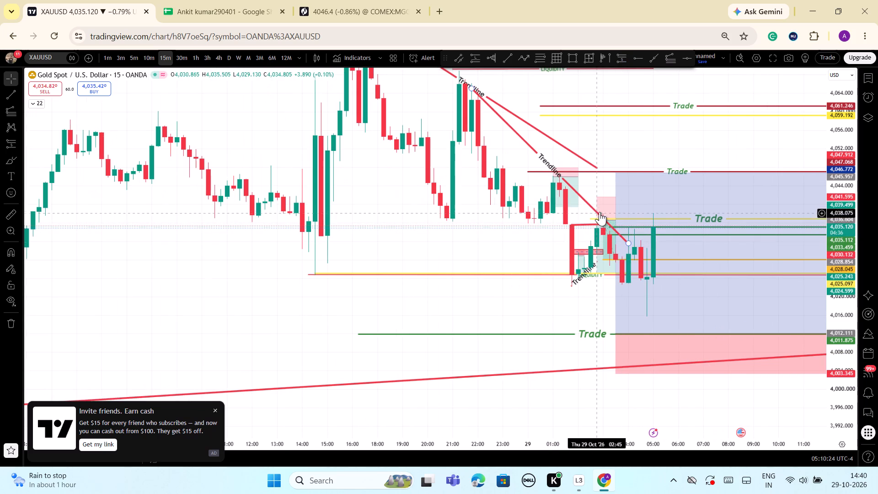
pyautogui.scroll(2, 684, 230)
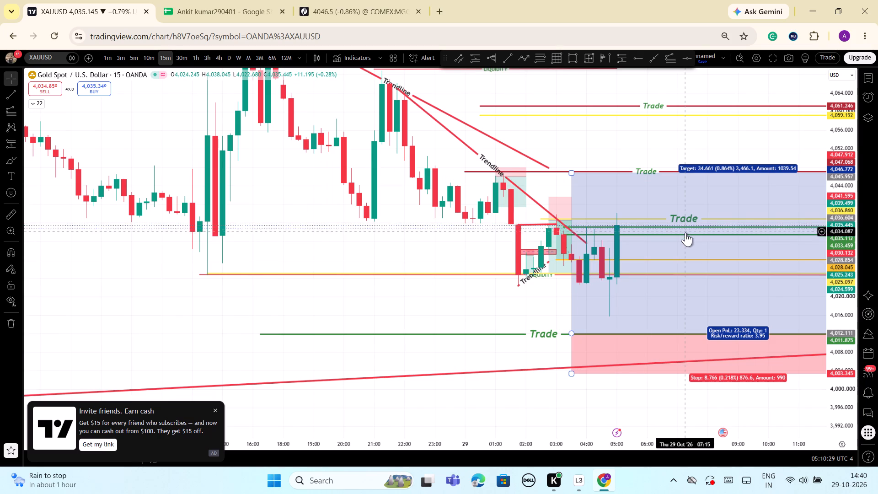
pyautogui.scroll(2, 585, 323)
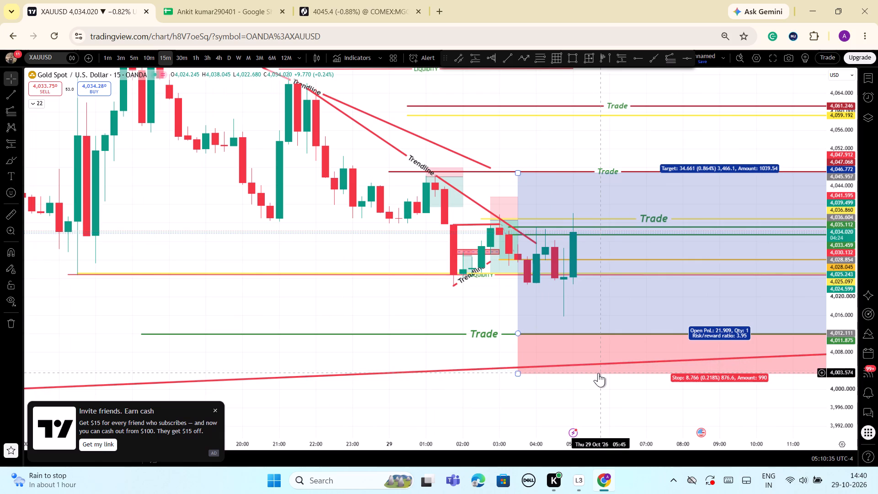
pyautogui.scroll(3, 598, 373)
pyautogui.scroll(-8, 598, 378)
pyautogui.moveTo(455, 251); pyautogui.dragTo(444, 258)
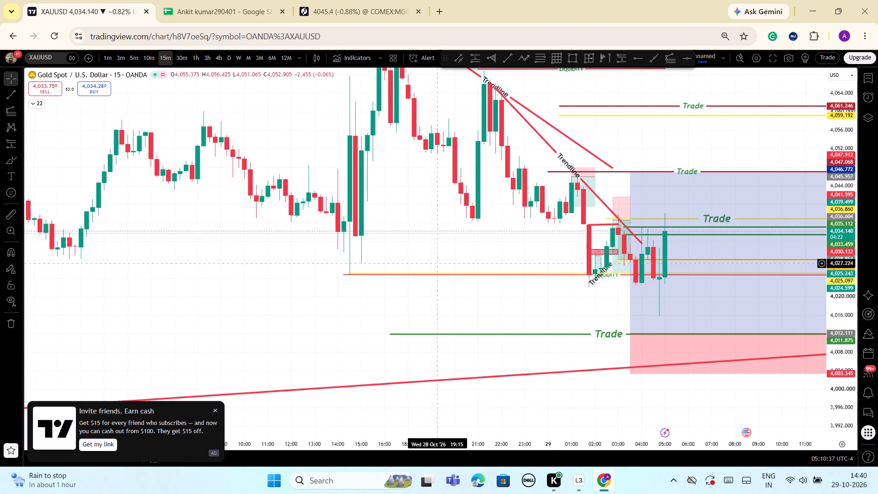
pyautogui.moveTo(444, 258); pyautogui.dragTo(224, 209)
pyautogui.scroll(2, 534, 303)
pyautogui.moveTo(832, 339); pyautogui.dragTo(832, 387)
pyautogui.scroll(-3, 708, 394)
pyautogui.scroll(-2, 633, 383)
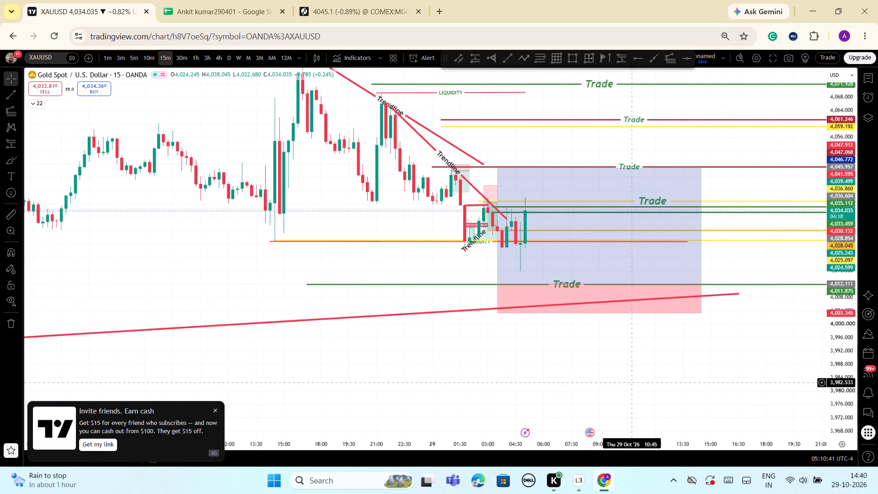
# Switch the gold chart to the 1-minute timeframe and bring the long position and recent candles into view.
pyautogui.click(105, 59)
pyautogui.scroll(-1, 667, 279)
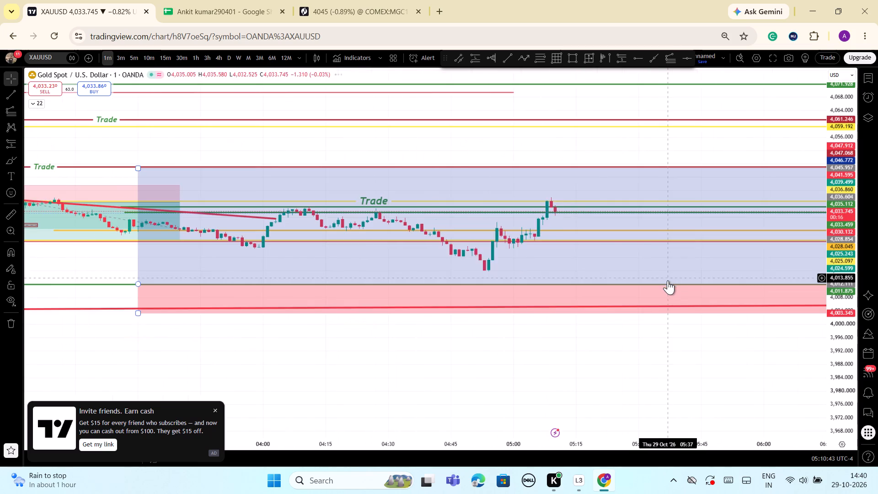
pyautogui.scroll(-5, 668, 280)
pyautogui.scroll(-5, 715, 320)
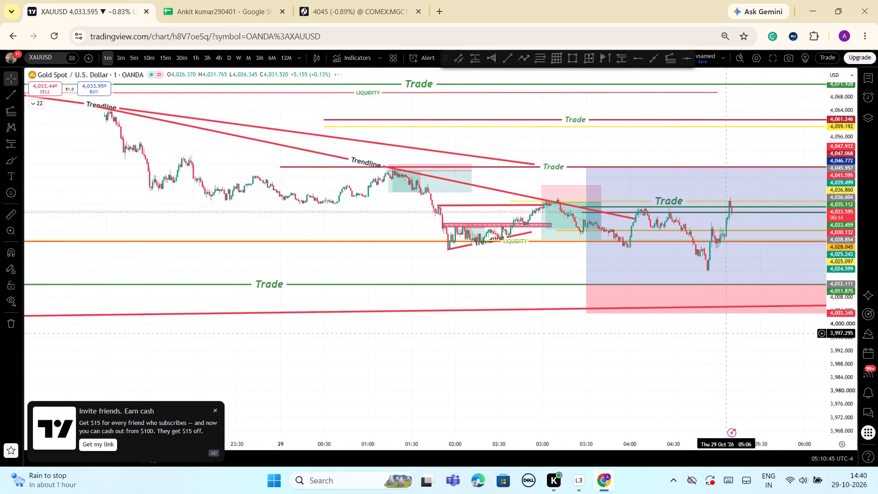
pyautogui.scroll(-2, 727, 333)
pyautogui.scroll(7, 731, 340)
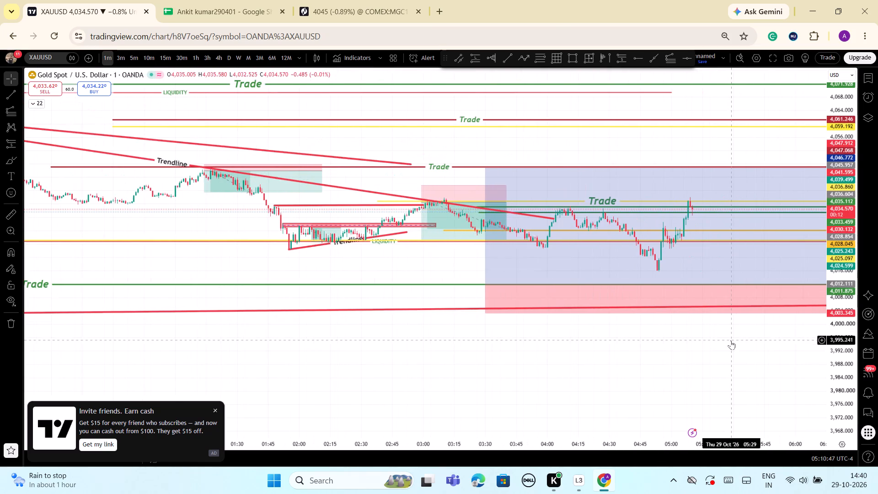
# Move the long position to an entry of about 4,016.35, starting around 04:15 on 29 Oct.
pyautogui.moveTo(676, 293); pyautogui.dragTo(757, 279)
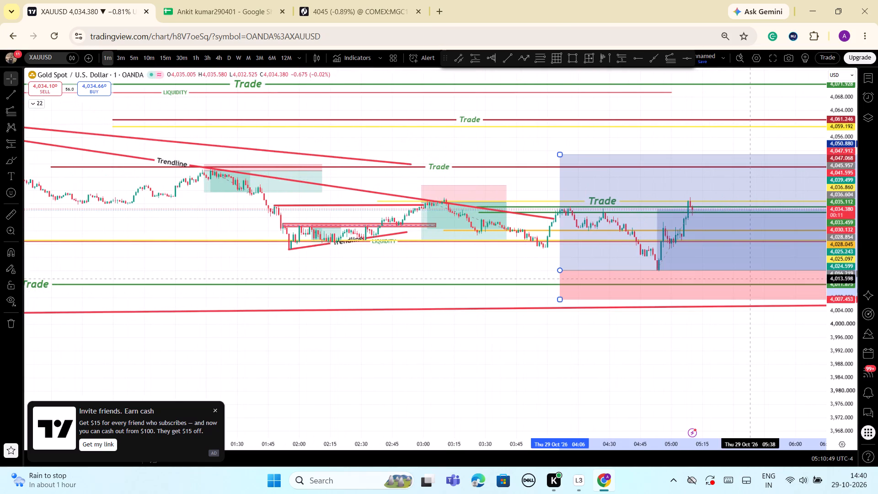
pyautogui.moveTo(757, 279); pyautogui.dragTo(766, 279)
pyautogui.click(710, 330)
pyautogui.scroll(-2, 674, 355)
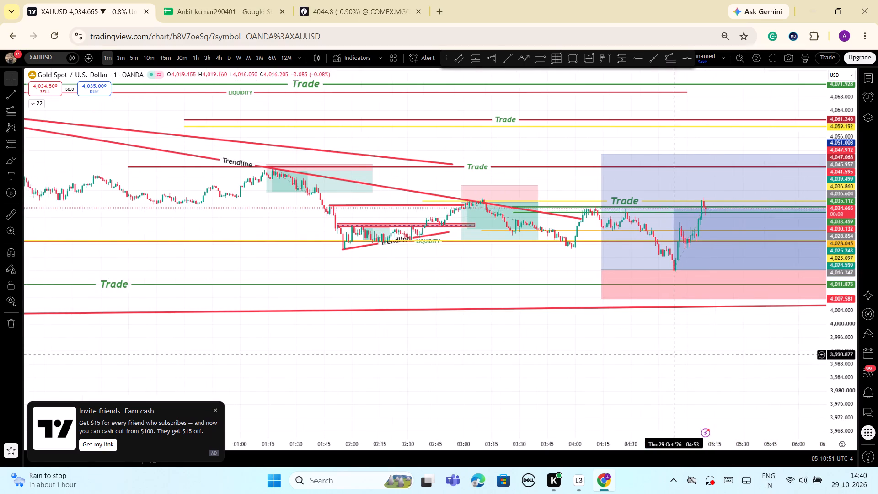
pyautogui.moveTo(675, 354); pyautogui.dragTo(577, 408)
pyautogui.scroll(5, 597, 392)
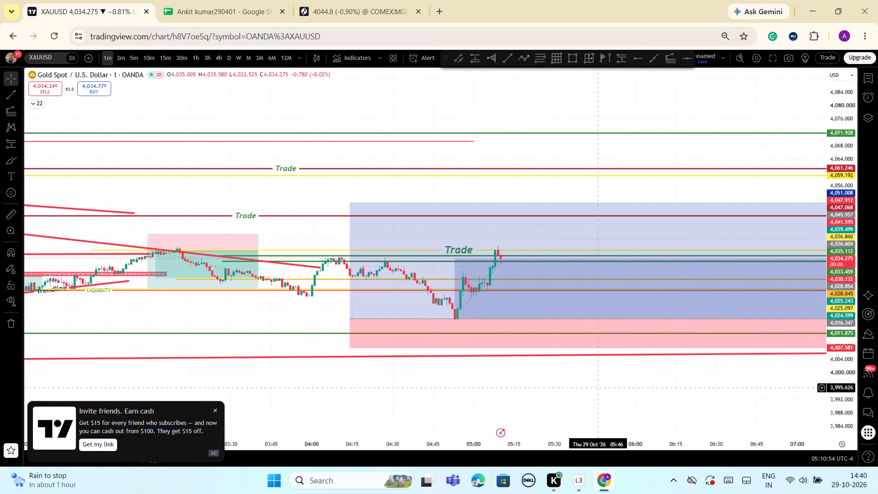
# Examine the 1-minute price action around the long position, the earlier short position and the descending trendlines.
pyautogui.scroll(1, 598, 384)
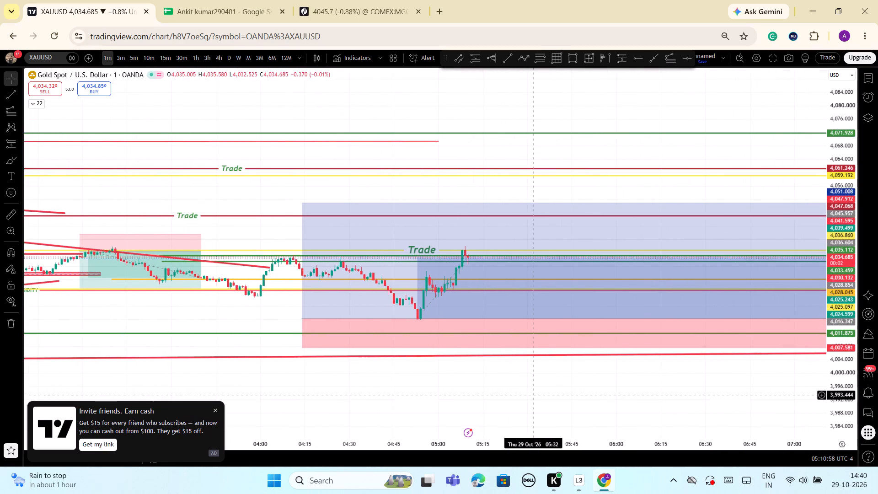
pyautogui.scroll(-12, 534, 395)
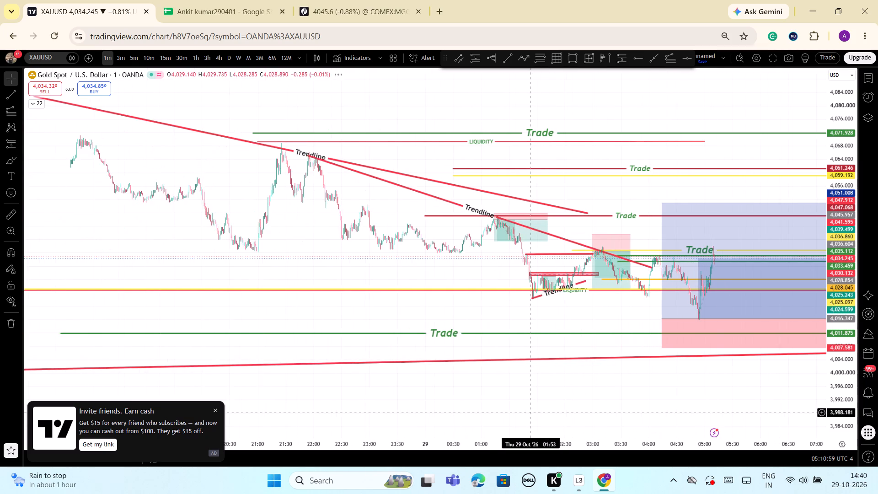
pyautogui.moveTo(535, 411); pyautogui.dragTo(460, 404)
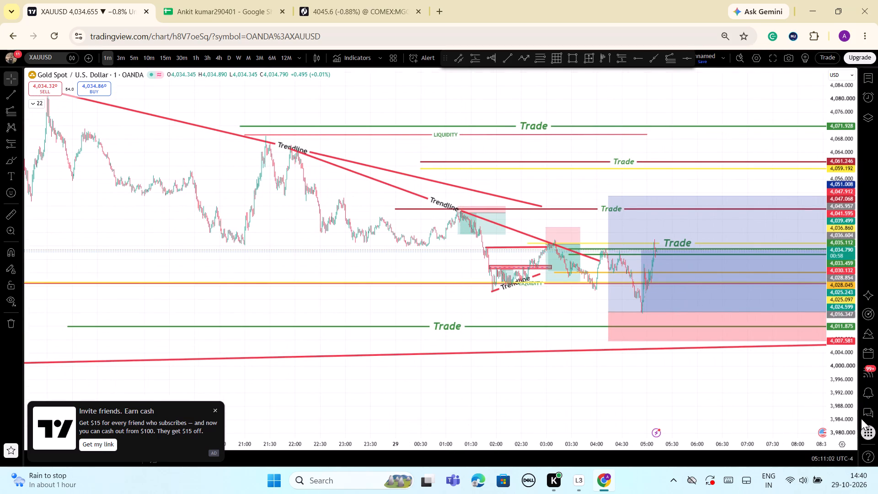
pyautogui.moveTo(855, 413); pyautogui.dragTo(839, 298)
pyautogui.scroll(4, 431, 240)
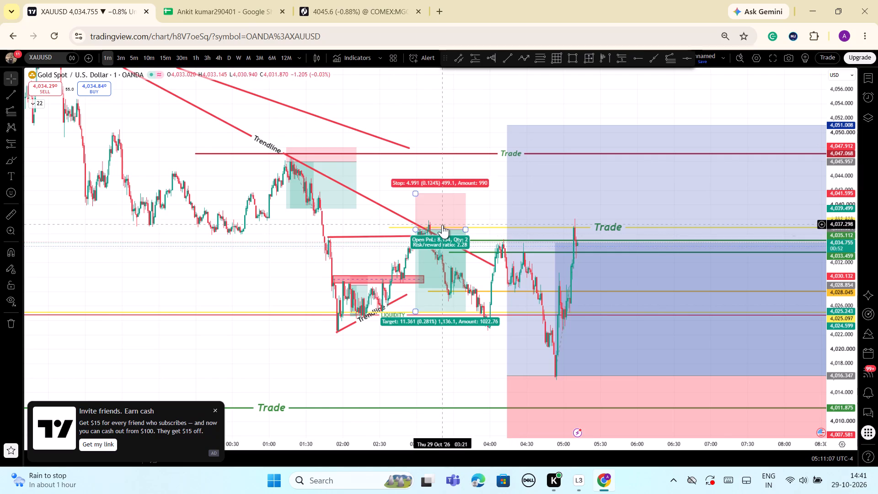
pyautogui.scroll(6, 577, 288)
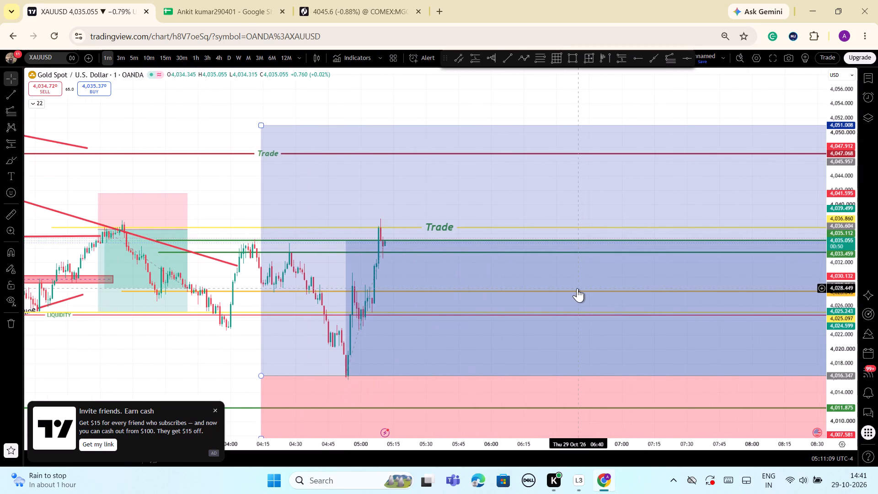
pyautogui.click(216, 194)
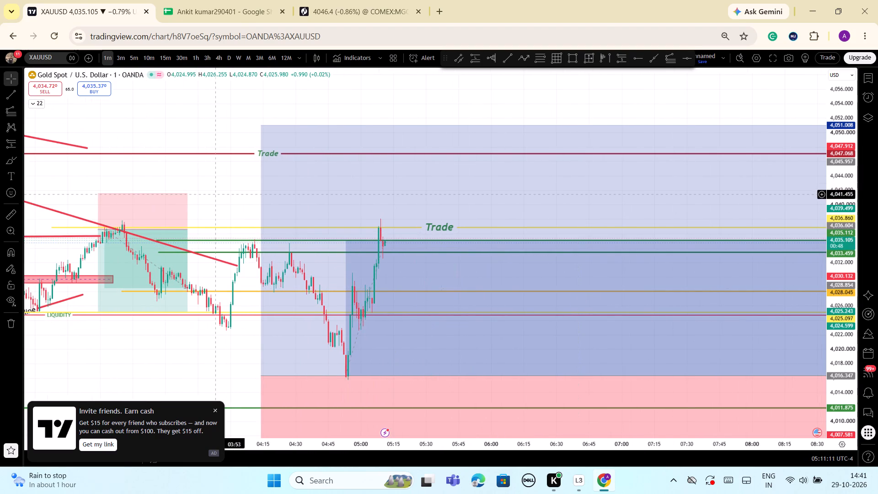
pyautogui.moveTo(217, 194); pyautogui.dragTo(275, 173)
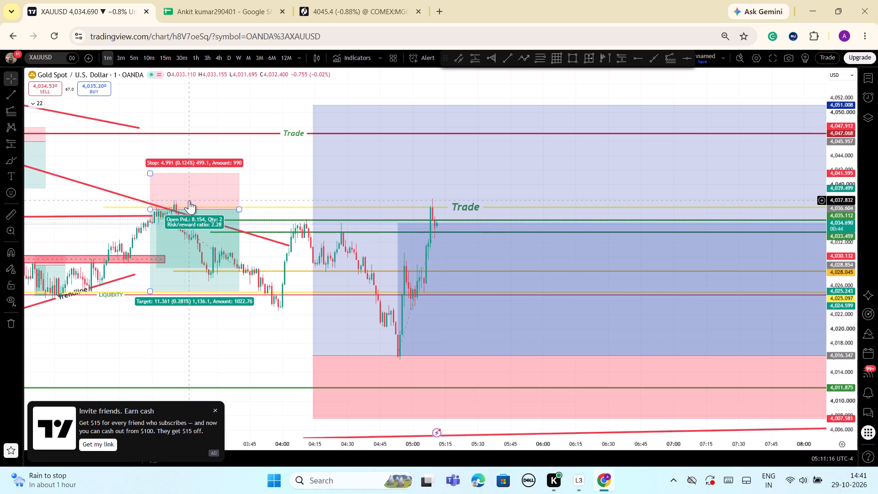
pyautogui.scroll(2, 621, 343)
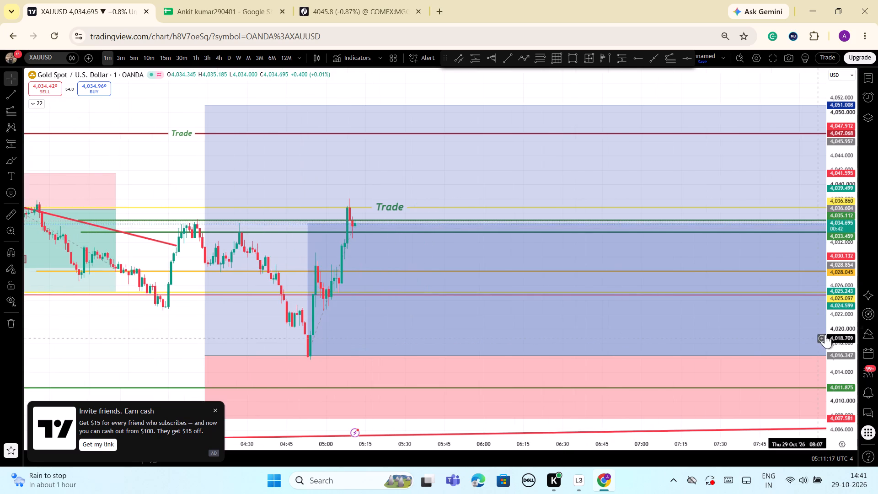
# Lower the long position's stop level to about 4,005.12, at the rising trendline below it.
pyautogui.moveTo(835, 336); pyautogui.dragTo(861, 430)
pyautogui.scroll(-6, 657, 411)
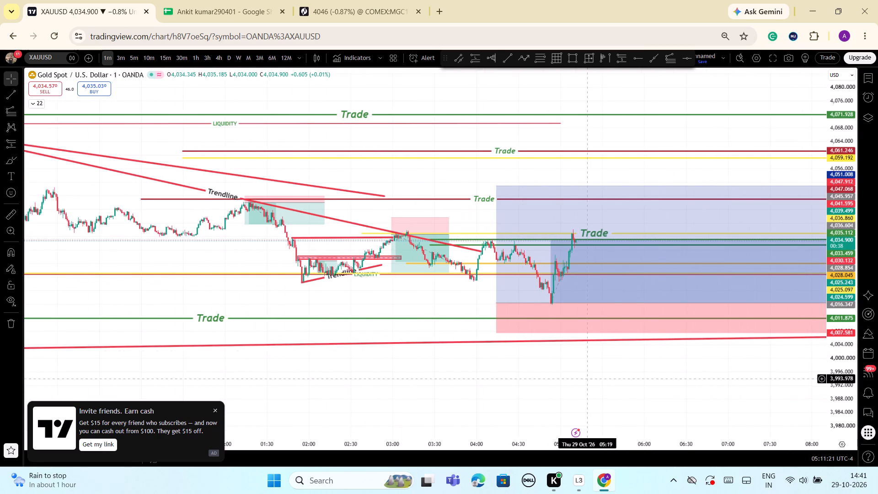
pyautogui.moveTo(496, 333); pyautogui.dragTo(500, 343)
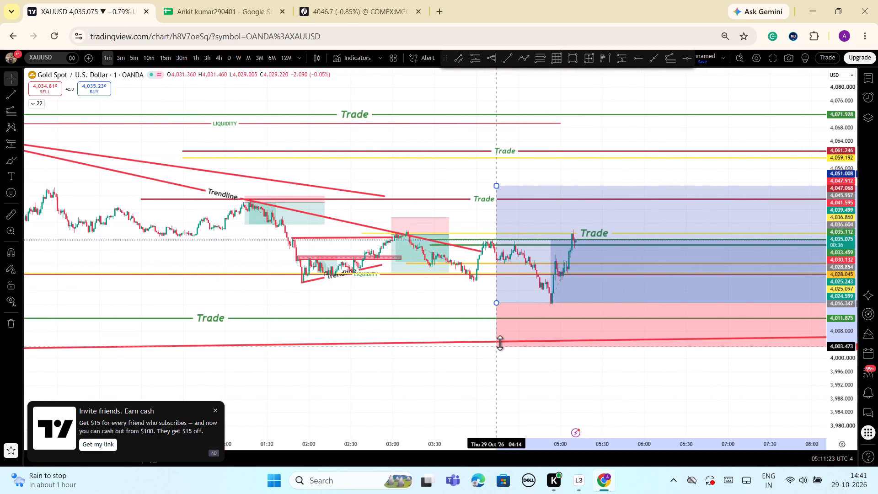
pyautogui.moveTo(500, 343); pyautogui.dragTo(501, 341)
pyautogui.click(531, 382)
# Examine the long position on the 1-minute chart against the rising trendline and the earlier highs and lows.
pyautogui.scroll(2, 560, 388)
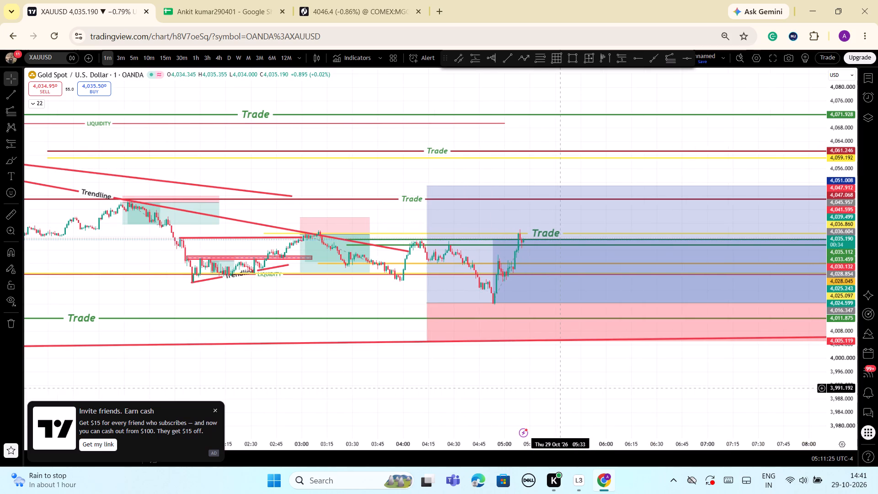
pyautogui.scroll(-10, 560, 388)
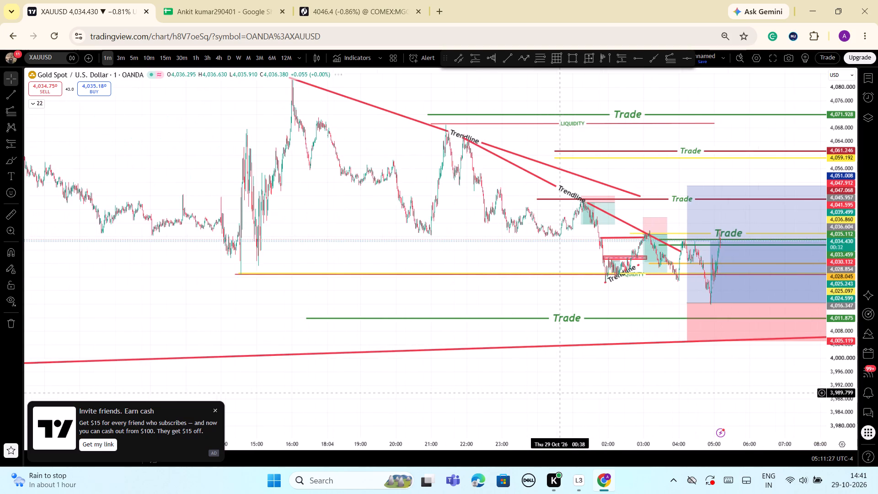
pyautogui.scroll(13, 560, 393)
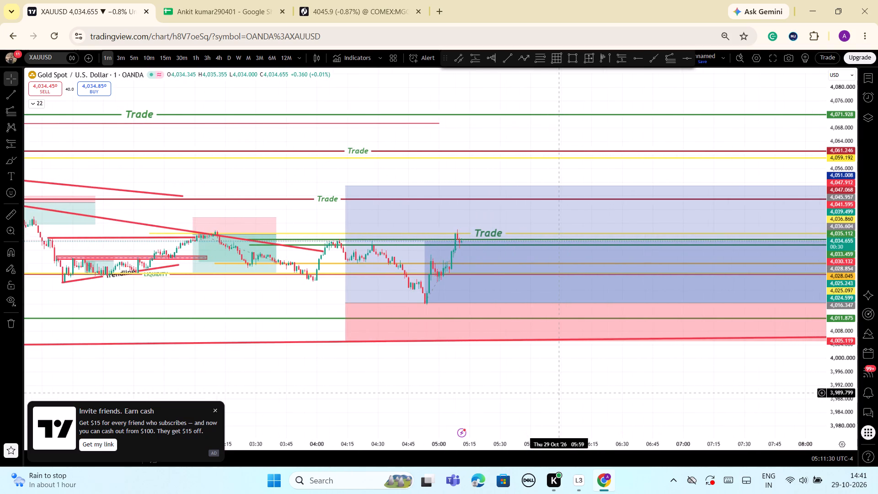
pyautogui.scroll(-2, 560, 393)
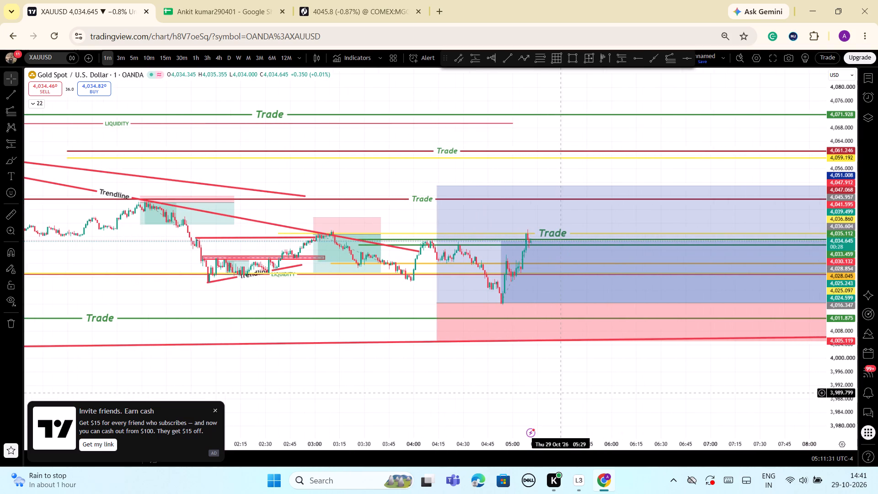
pyautogui.scroll(-4, 560, 393)
# Switch the gold chart to the 30-minute timeframe and examine the rising trendline and the long position.
pyautogui.click(180, 59)
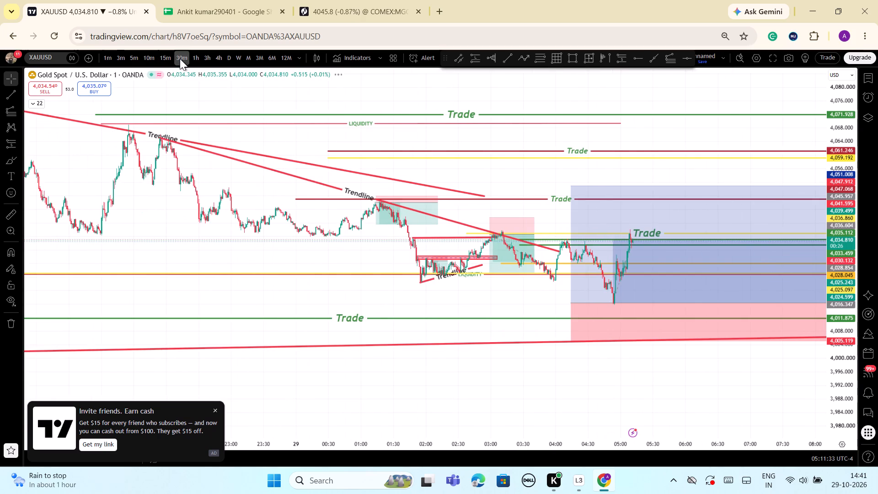
pyautogui.moveTo(841, 275); pyautogui.dragTo(876, 366)
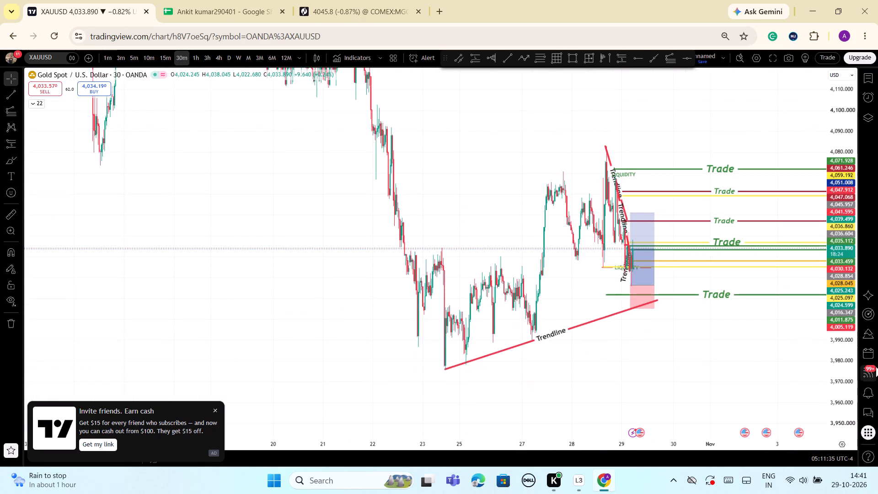
pyautogui.moveTo(876, 366); pyautogui.dragTo(872, 372)
pyautogui.scroll(4, 569, 325)
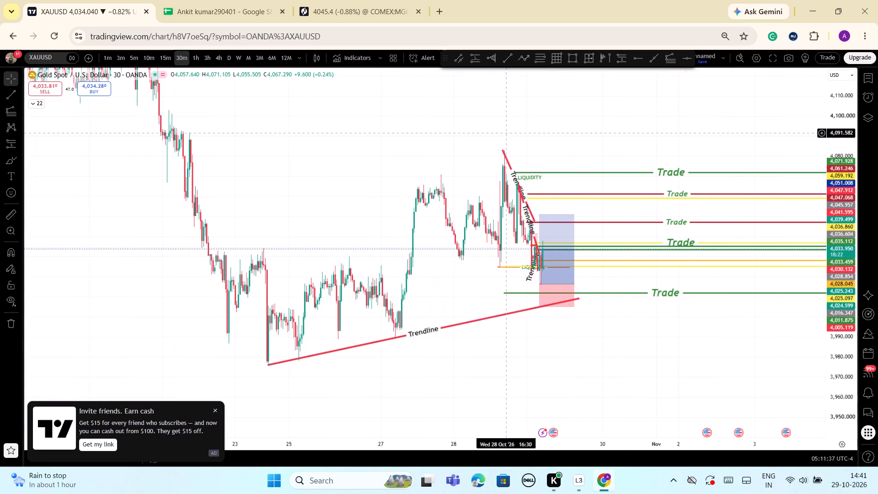
pyautogui.scroll(2, 588, 191)
pyautogui.moveTo(525, 147); pyautogui.dragTo(547, 138)
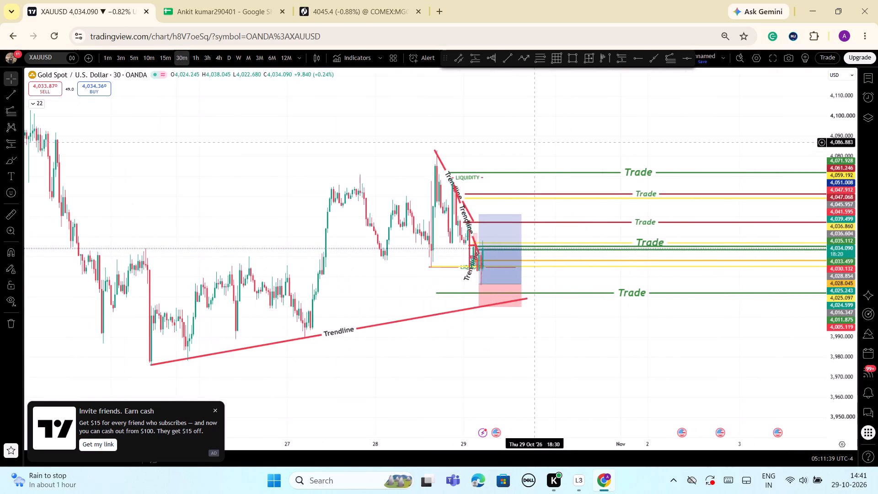
pyautogui.moveTo(547, 138); pyautogui.dragTo(634, 119)
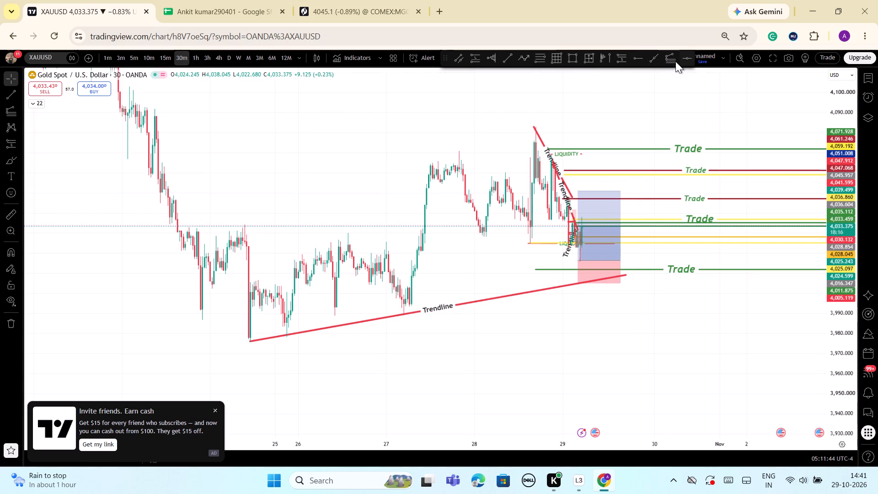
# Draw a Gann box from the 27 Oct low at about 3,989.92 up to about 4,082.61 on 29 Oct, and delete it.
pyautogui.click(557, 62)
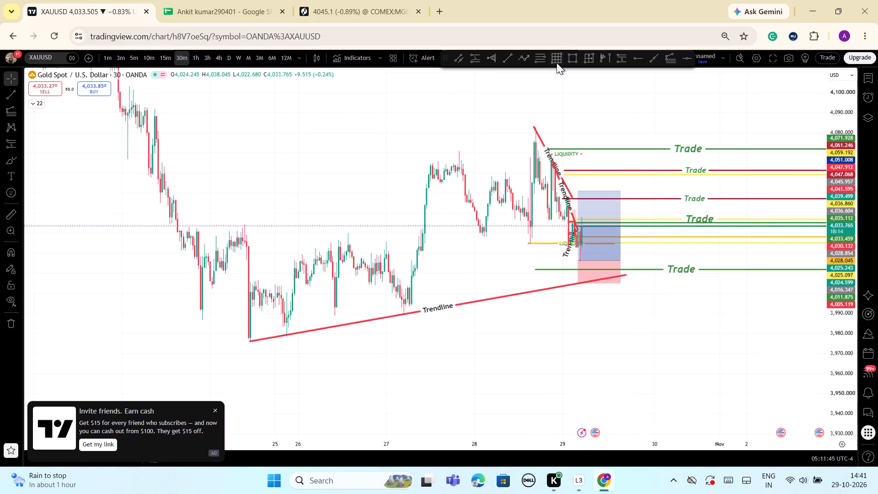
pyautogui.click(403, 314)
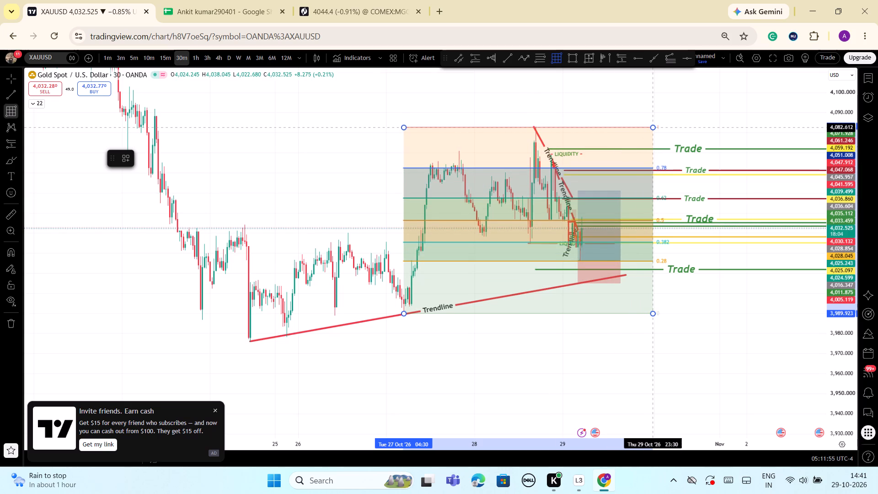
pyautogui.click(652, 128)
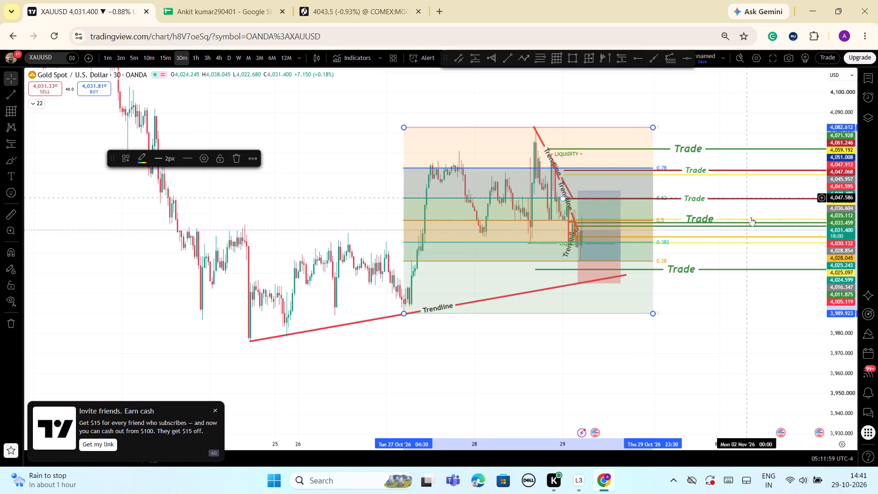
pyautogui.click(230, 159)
# Examine the 30-minute price action around the long position, its stop area and the rising trendline.
pyautogui.scroll(3, 613, 327)
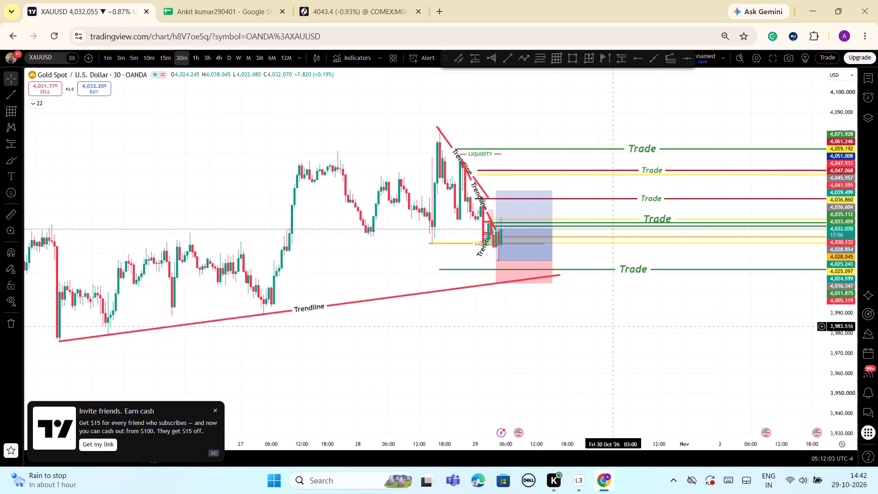
pyautogui.scroll(-2, 613, 327)
pyautogui.moveTo(834, 351); pyautogui.dragTo(831, 380)
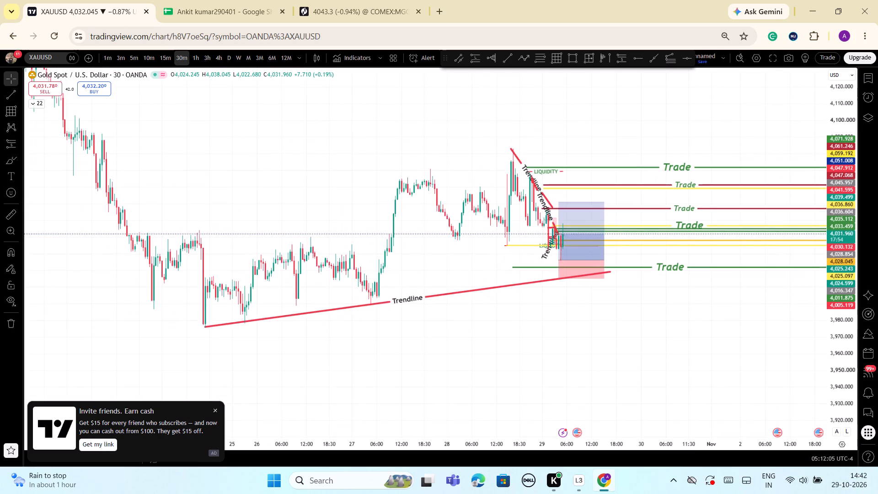
pyautogui.scroll(5, 669, 371)
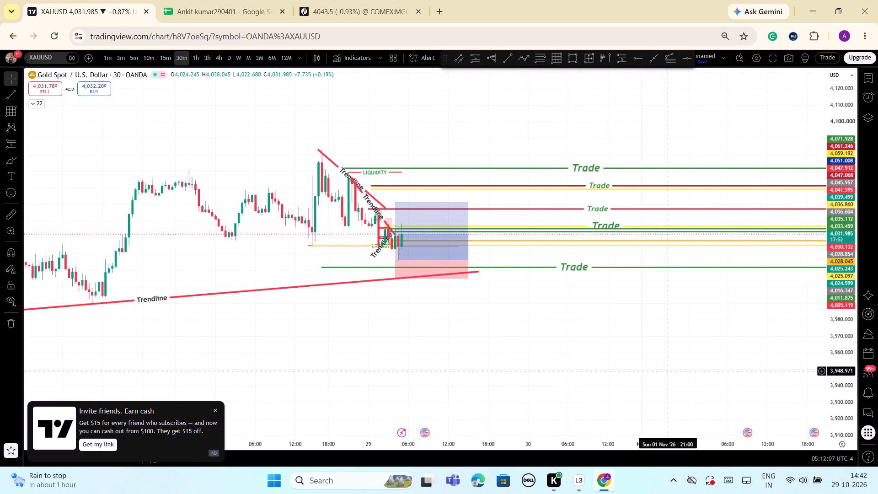
pyautogui.moveTo(835, 403); pyautogui.dragTo(820, 279)
pyautogui.scroll(1, 567, 341)
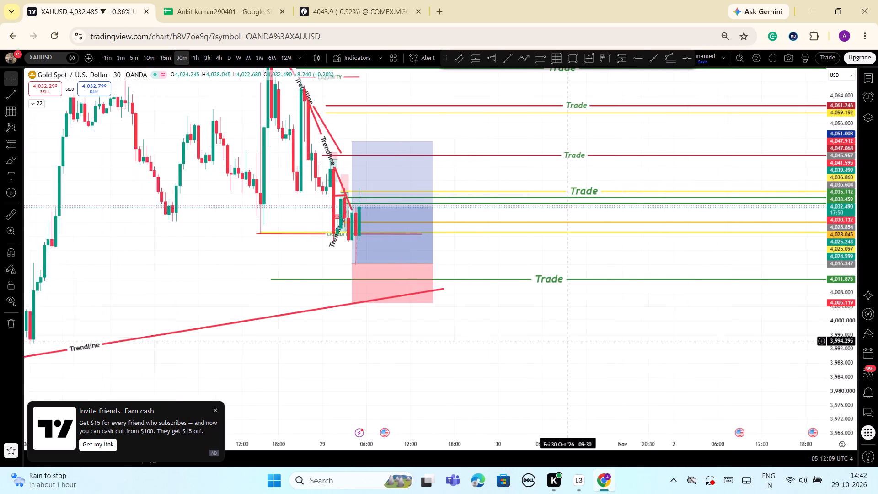
pyautogui.scroll(1, 567, 341)
pyautogui.moveTo(482, 380); pyautogui.dragTo(648, 351)
pyautogui.moveTo(843, 368); pyautogui.dragTo(842, 385)
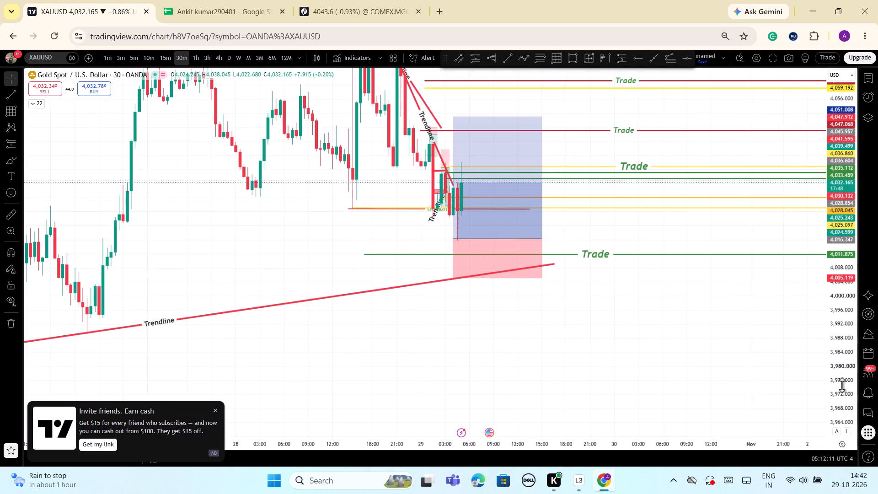
pyautogui.moveTo(842, 385); pyautogui.dragTo(837, 412)
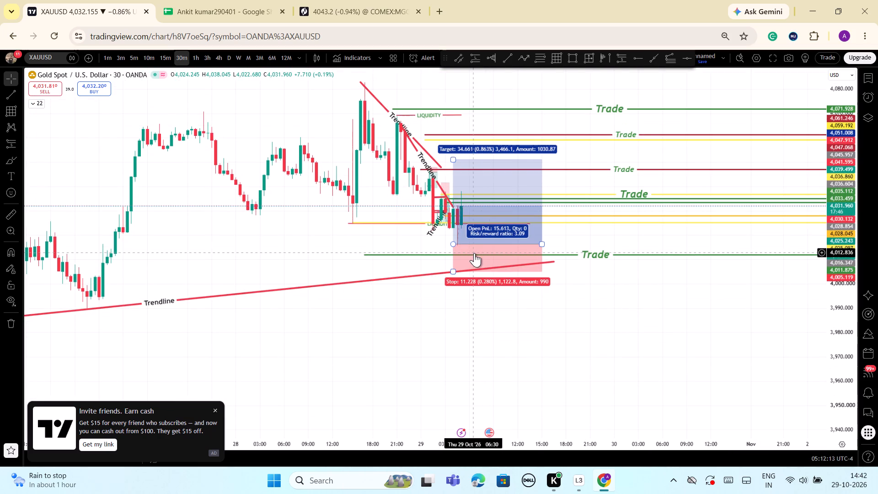
# Switch the gold chart to the 5-minute timeframe and bring the long position and recent candles into view.
pyautogui.click(131, 58)
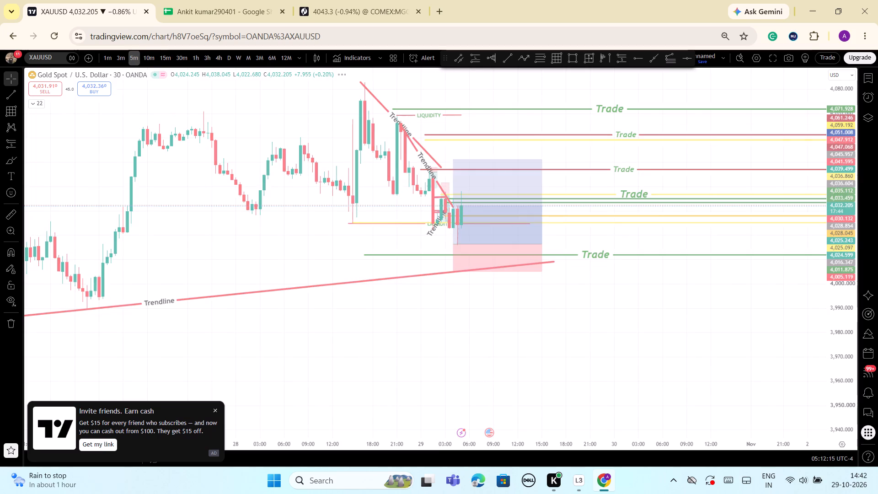
pyautogui.scroll(-2, 567, 344)
pyautogui.moveTo(834, 394); pyautogui.dragTo(839, 370)
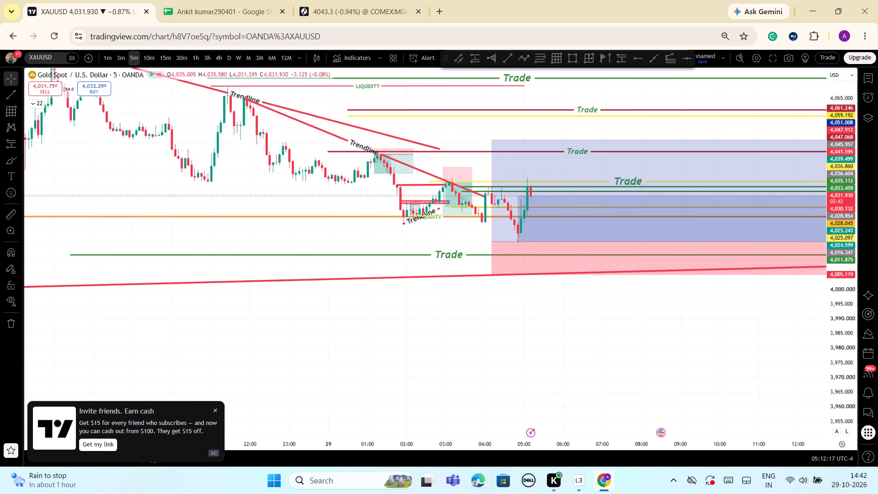
pyautogui.scroll(2, 712, 378)
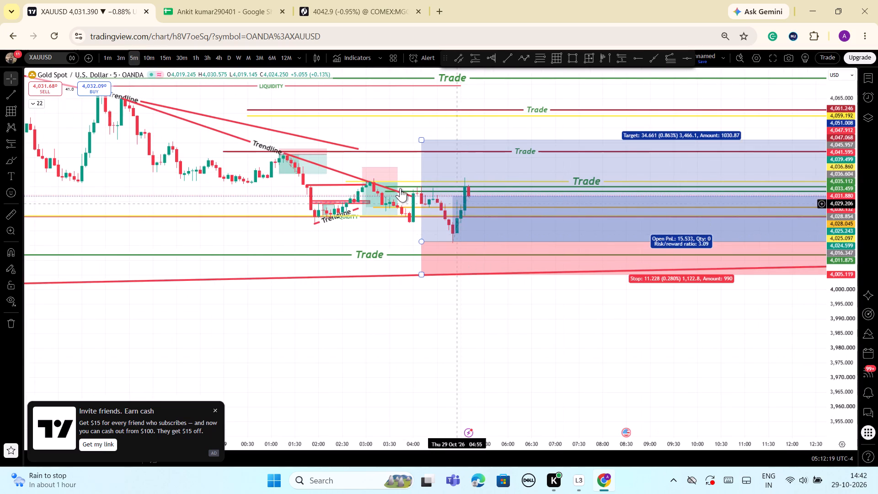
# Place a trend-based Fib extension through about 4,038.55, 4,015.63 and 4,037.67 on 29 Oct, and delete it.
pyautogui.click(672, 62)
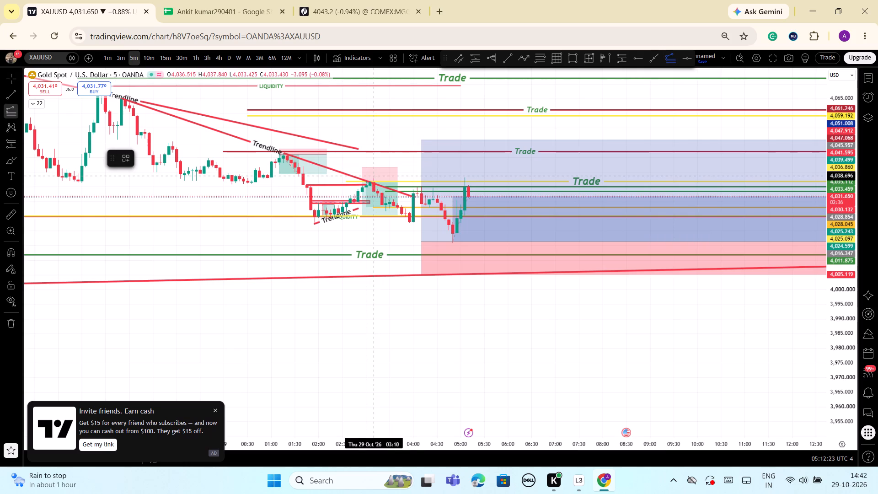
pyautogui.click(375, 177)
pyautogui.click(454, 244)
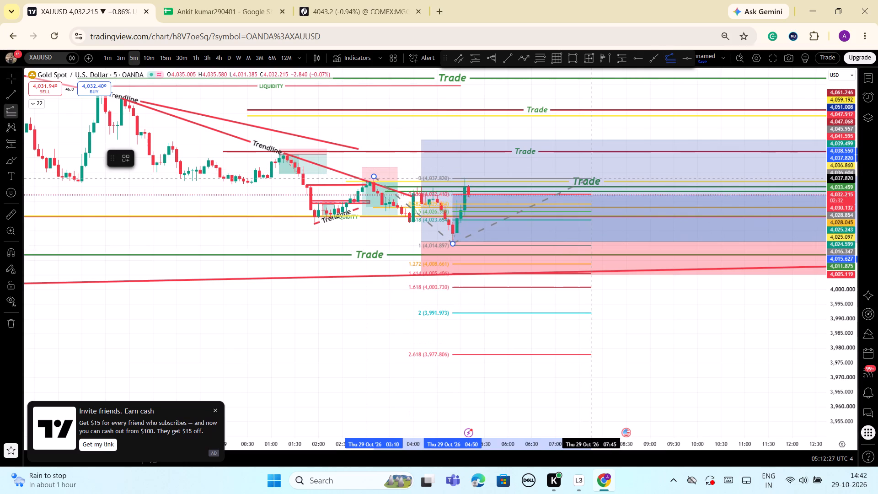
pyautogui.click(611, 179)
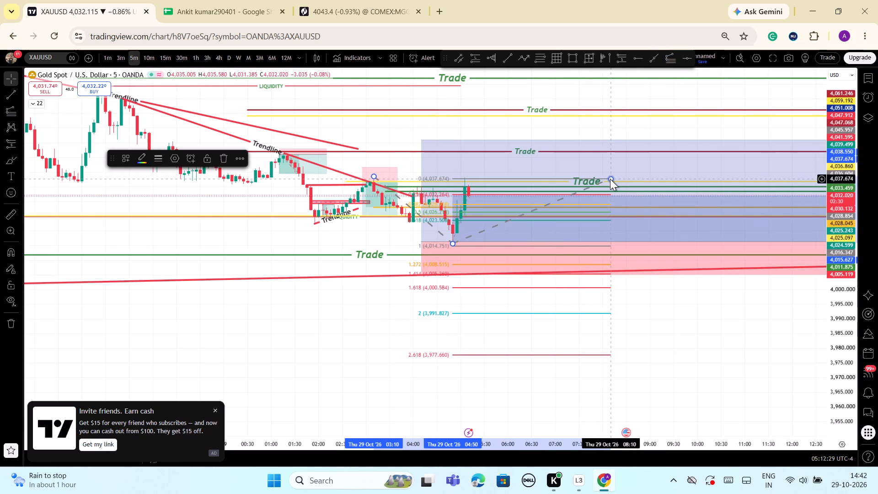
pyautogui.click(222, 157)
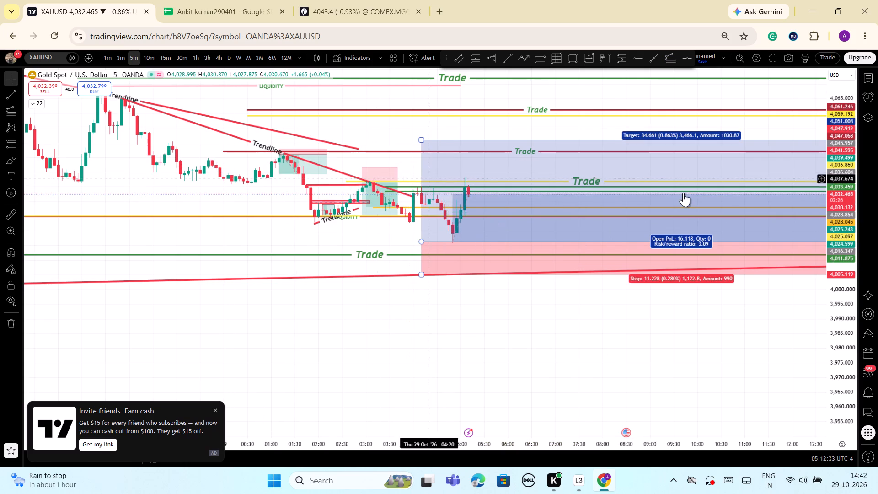
# Switch the gold chart to the 1-minute timeframe and bring the long position and recent candles into view.
pyautogui.click(844, 387)
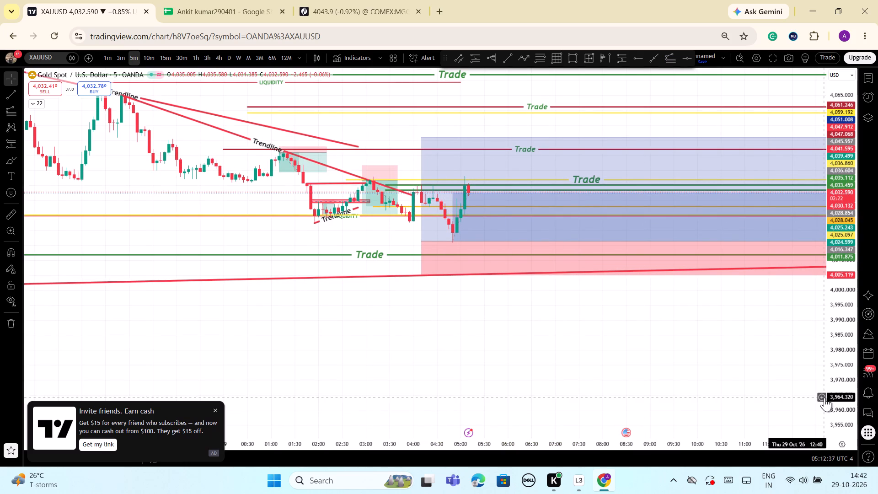
pyautogui.scroll(-1, 542, 365)
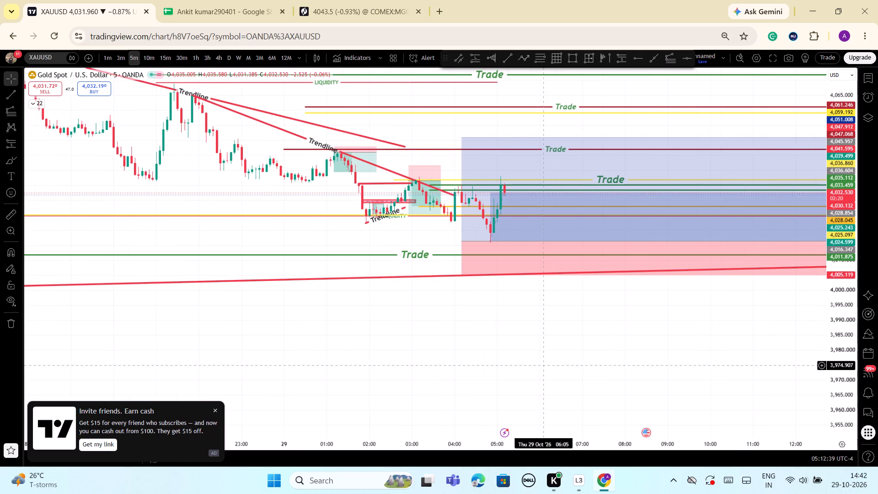
pyautogui.moveTo(842, 411); pyautogui.dragTo(828, 359)
pyautogui.scroll(4, 706, 385)
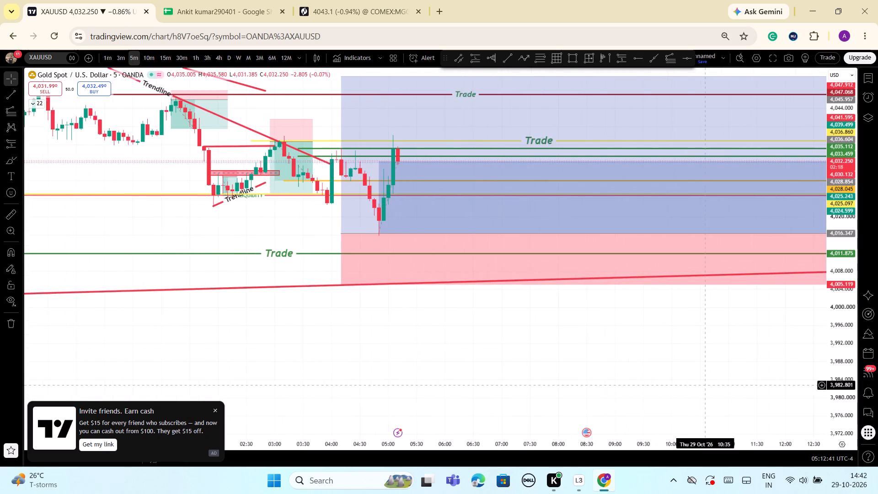
pyautogui.scroll(3, 718, 397)
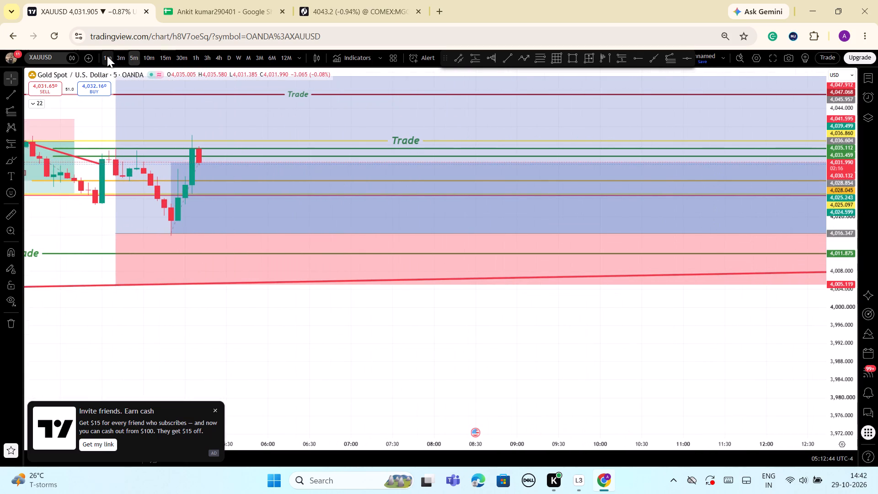
pyautogui.click(107, 56)
pyautogui.scroll(-4, 548, 311)
pyautogui.scroll(-4, 584, 332)
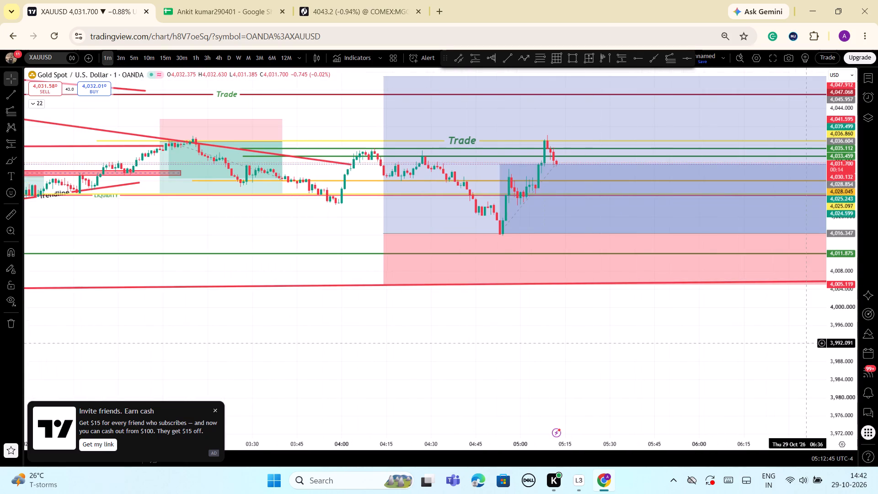
pyautogui.moveTo(826, 383); pyautogui.dragTo(830, 355)
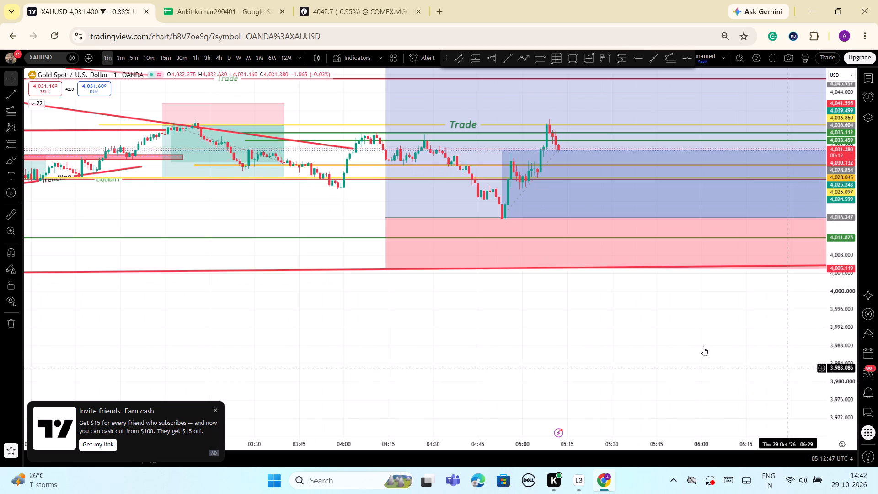
# Examine the 1-minute price action on 29 Oct around the long position's entry, its stop area and the Trade levels.
pyautogui.scroll(1, 606, 292)
pyautogui.scroll(-3, 549, 282)
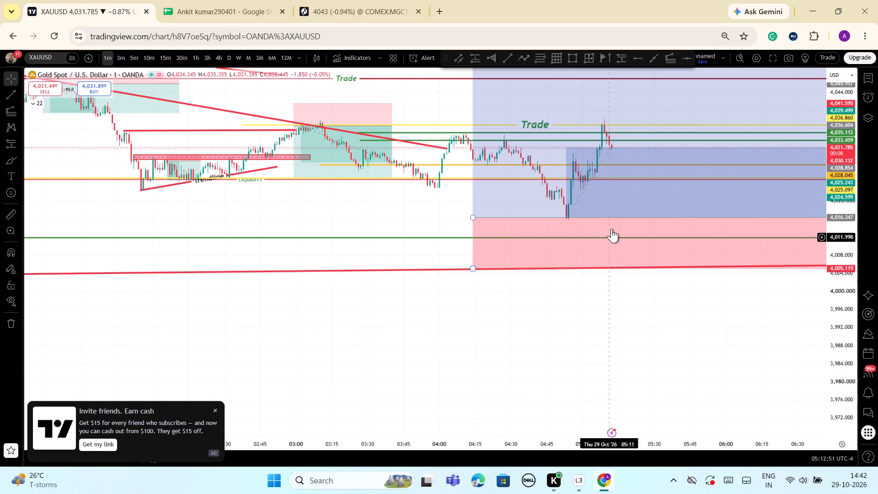
pyautogui.scroll(8, 620, 242)
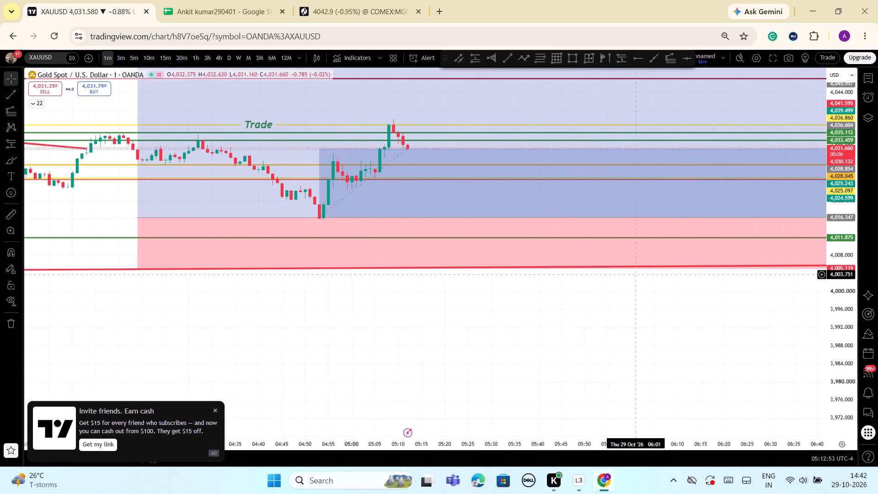
pyautogui.scroll(-9, 637, 274)
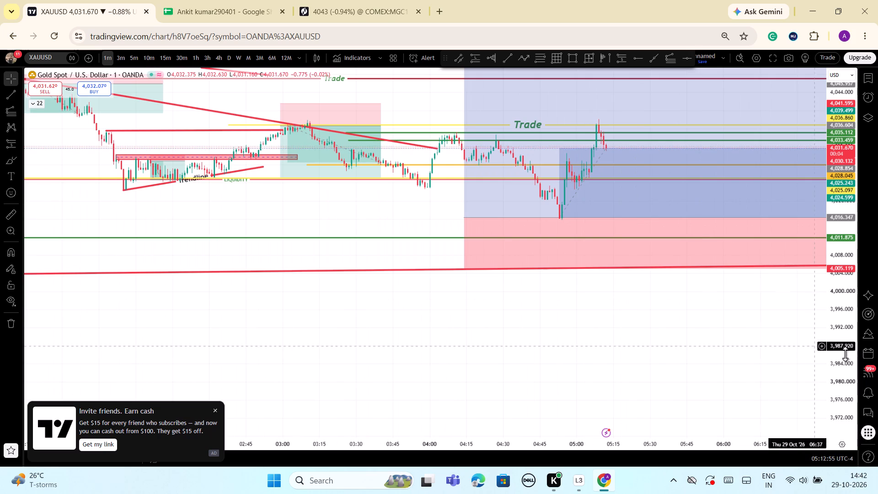
pyautogui.moveTo(835, 386); pyautogui.dragTo(838, 362)
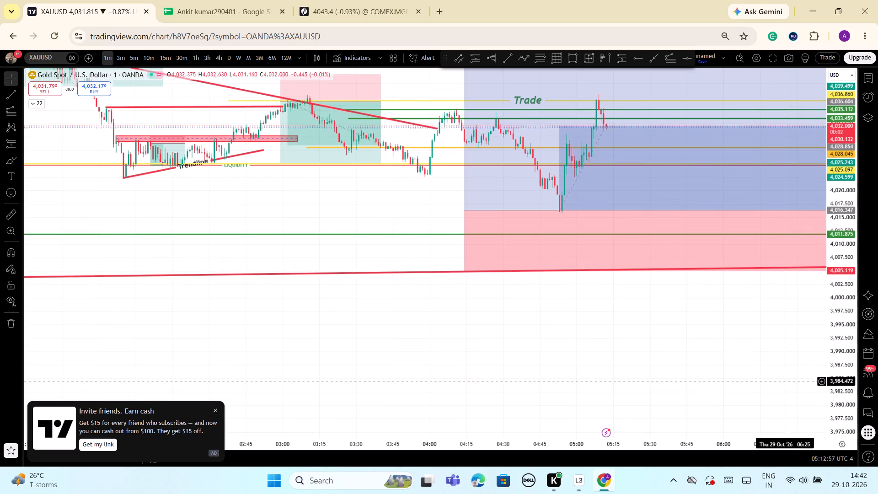
pyautogui.scroll(4, 784, 381)
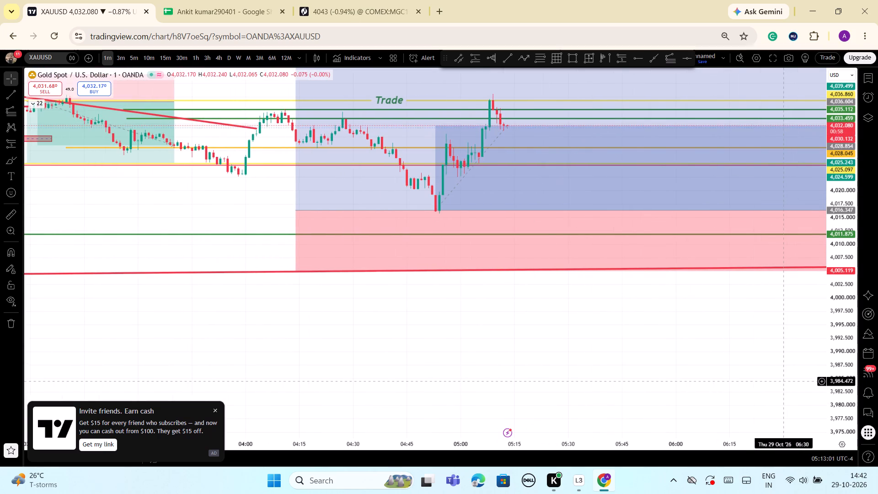
pyautogui.scroll(2, 784, 381)
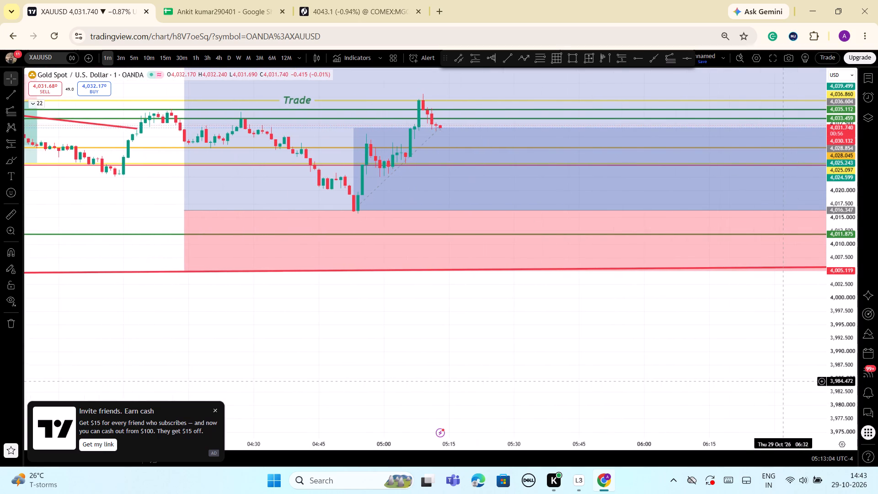
pyautogui.moveTo(563, 327); pyautogui.dragTo(568, 351)
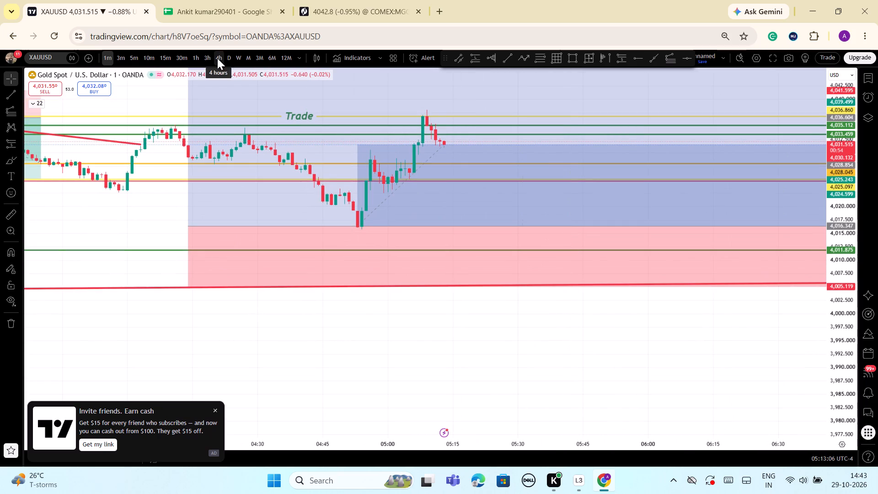
# Switch to the 4-hour timeframe and review the position against the rising trendline and the recent swings.
pyautogui.click(217, 58)
pyautogui.scroll(-2, 674, 281)
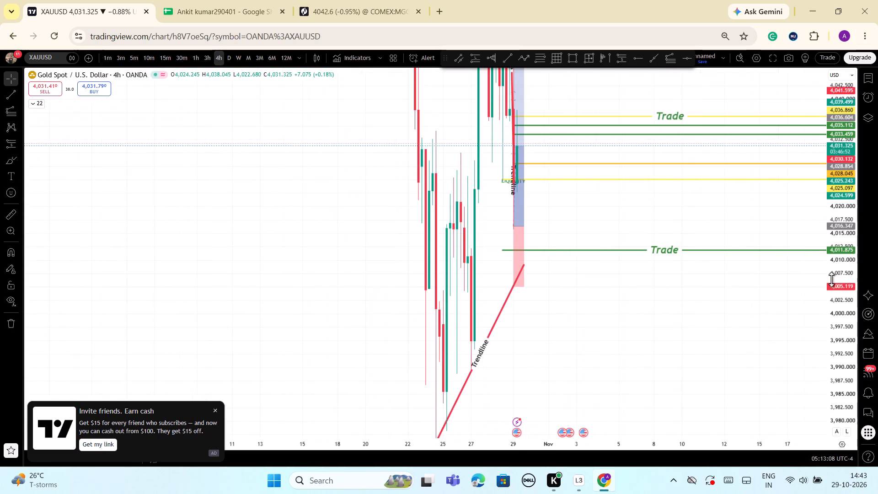
pyautogui.moveTo(834, 288); pyautogui.dragTo(837, 419)
pyautogui.scroll(4, 622, 349)
pyautogui.moveTo(500, 344); pyautogui.dragTo(499, 347)
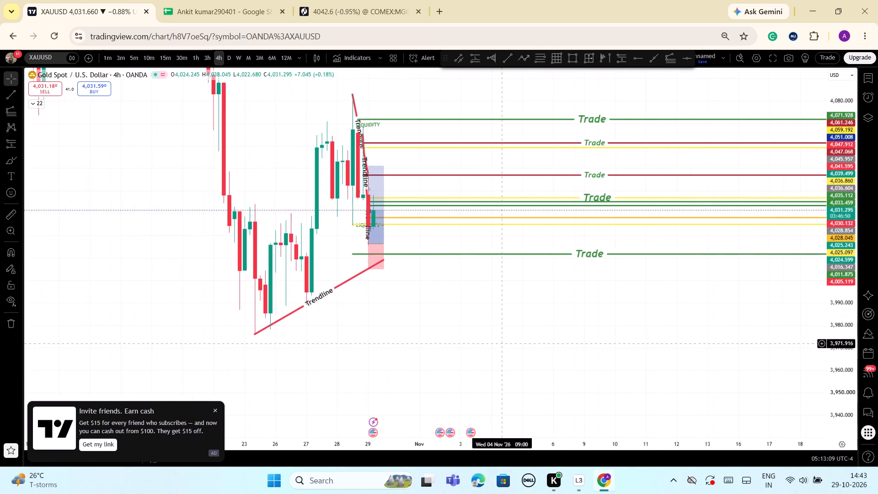
pyautogui.moveTo(499, 347); pyautogui.dragTo(762, 333)
# Return to the 1-minute timeframe and frame the 29 Oct candles with the descending trendline and long position.
pyautogui.click(106, 58)
pyautogui.scroll(-2, 475, 202)
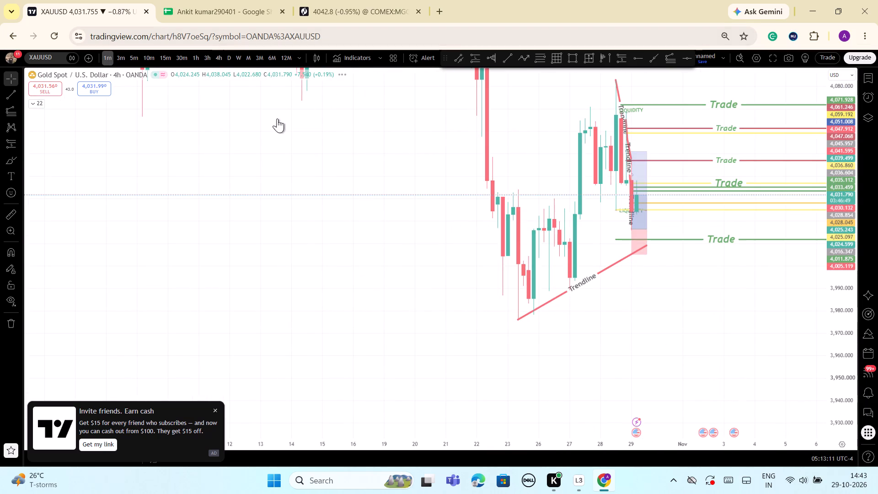
pyautogui.scroll(-2, 277, 118)
pyautogui.scroll(-5, 507, 221)
pyautogui.scroll(-11, 519, 263)
pyautogui.moveTo(502, 292); pyautogui.dragTo(492, 298)
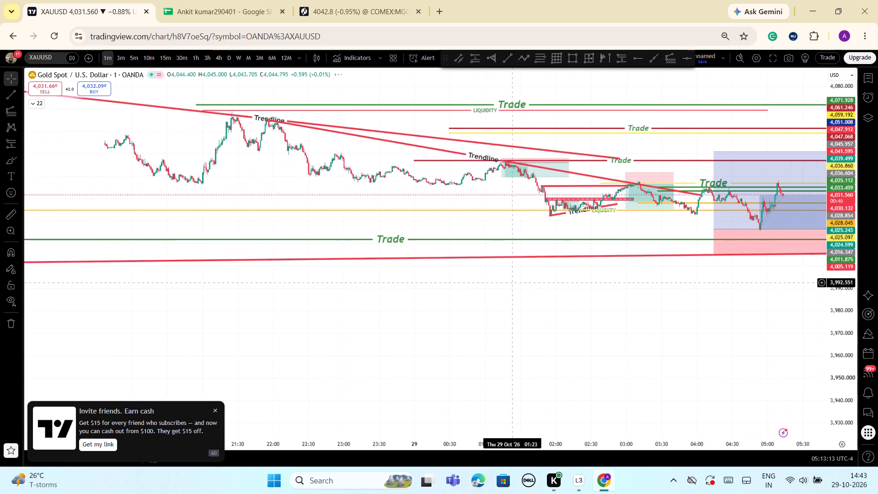
pyautogui.moveTo(492, 298); pyautogui.dragTo(375, 333)
pyautogui.moveTo(843, 368); pyautogui.dragTo(844, 143)
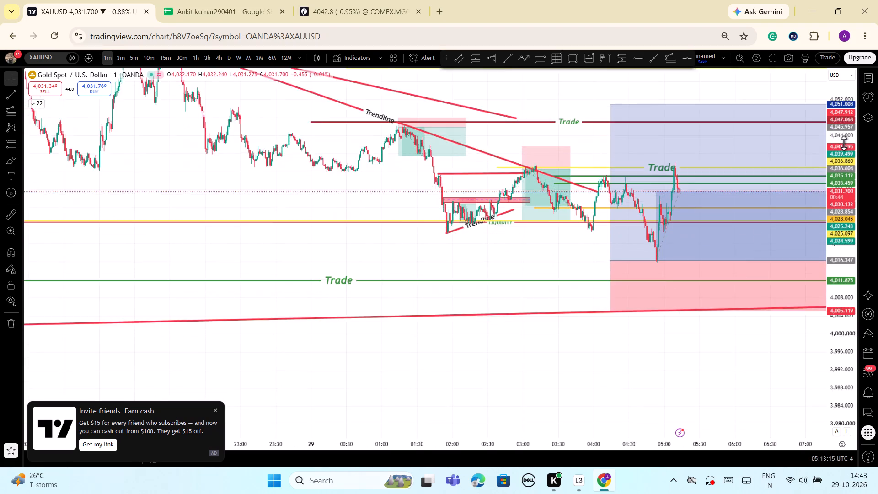
pyautogui.moveTo(844, 143); pyautogui.dragTo(844, 123)
# Reposition the lower descending trendline's end to about 4,033.23 at 04:44 on 29 Oct, and delete the trendline.
pyautogui.moveTo(597, 172); pyautogui.dragTo(600, 170)
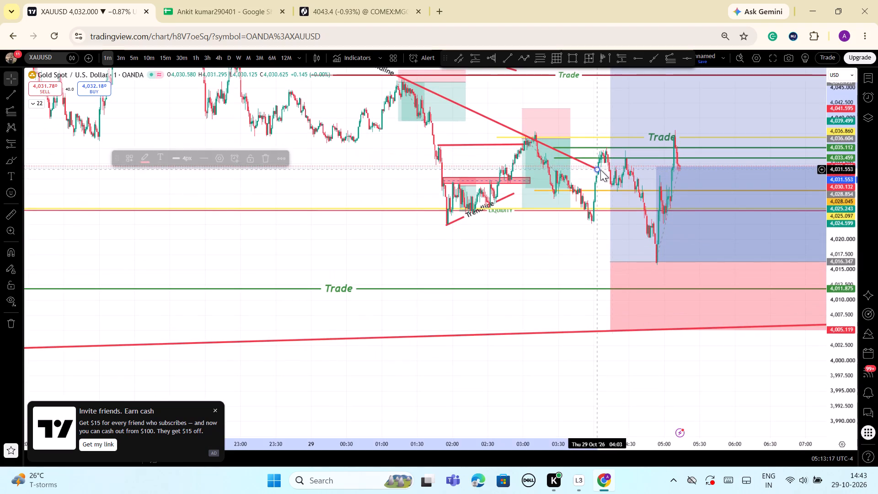
pyautogui.moveTo(600, 170); pyautogui.dragTo(699, 205)
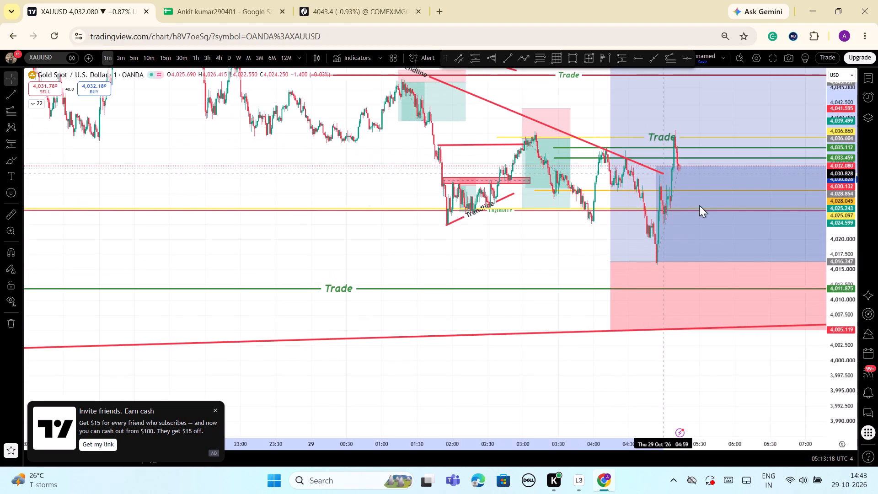
pyautogui.moveTo(699, 205); pyautogui.dragTo(696, 184)
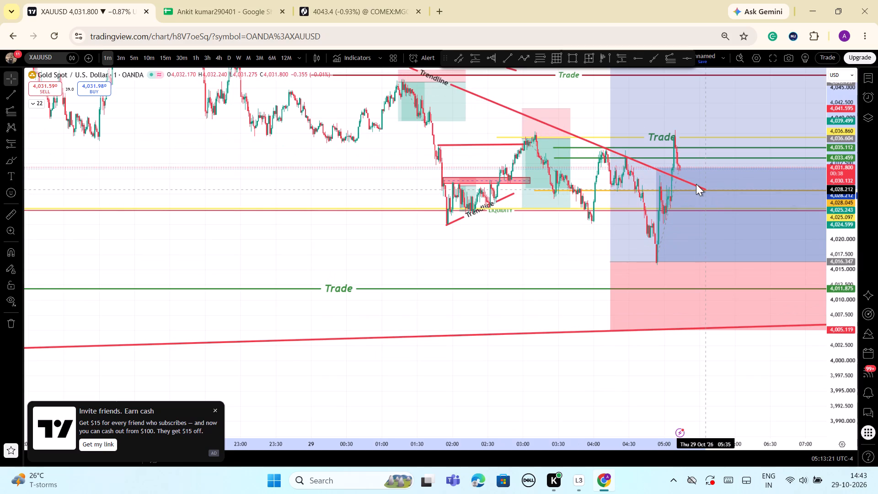
pyautogui.moveTo(696, 184); pyautogui.dragTo(647, 166)
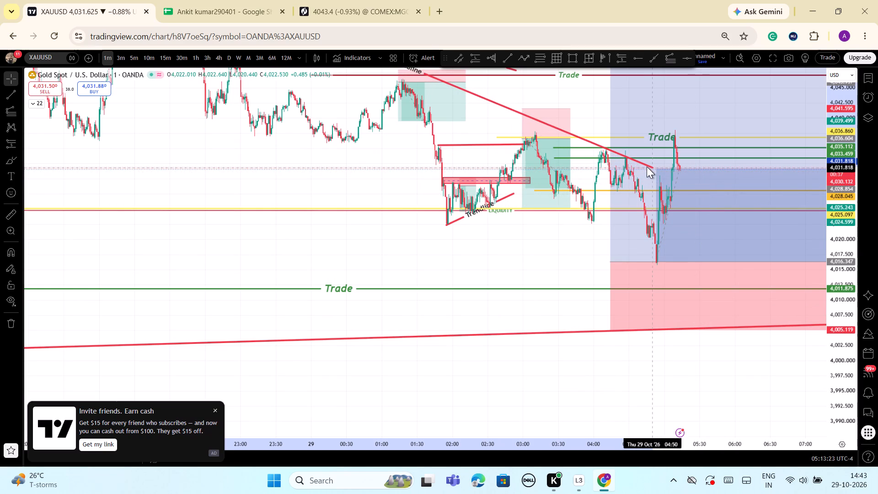
pyautogui.moveTo(647, 166); pyautogui.dragTo(645, 159)
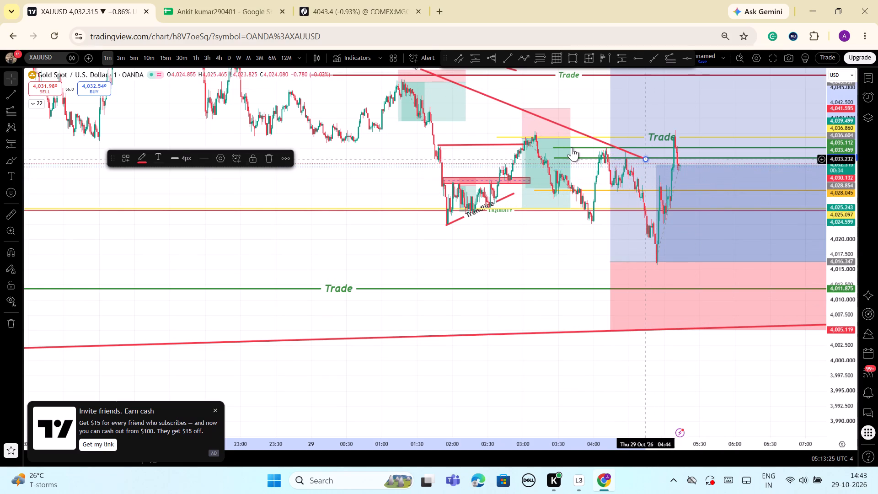
pyautogui.click(271, 158)
# Delete the nearly horizontal red line at about 4,035 and the short rising trendline below it on 29 Oct.
pyautogui.scroll(-2, 360, 176)
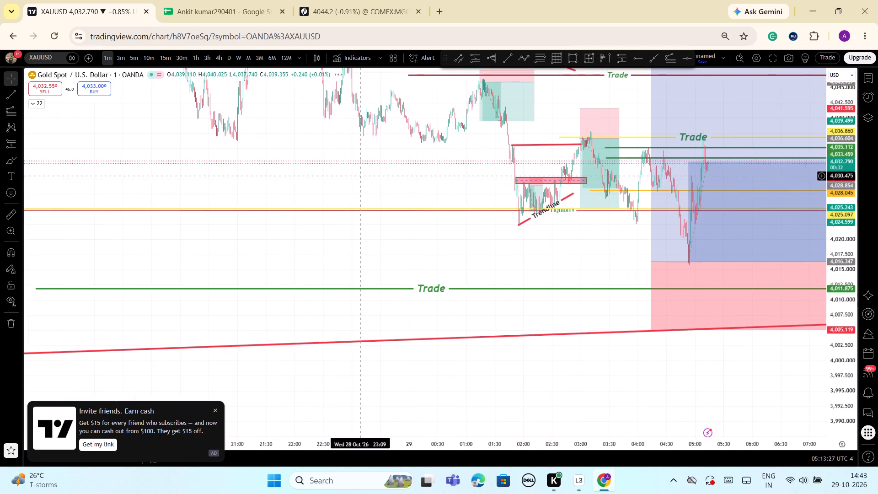
pyautogui.moveTo(441, 152); pyautogui.dragTo(383, 161)
pyautogui.scroll(3, 407, 163)
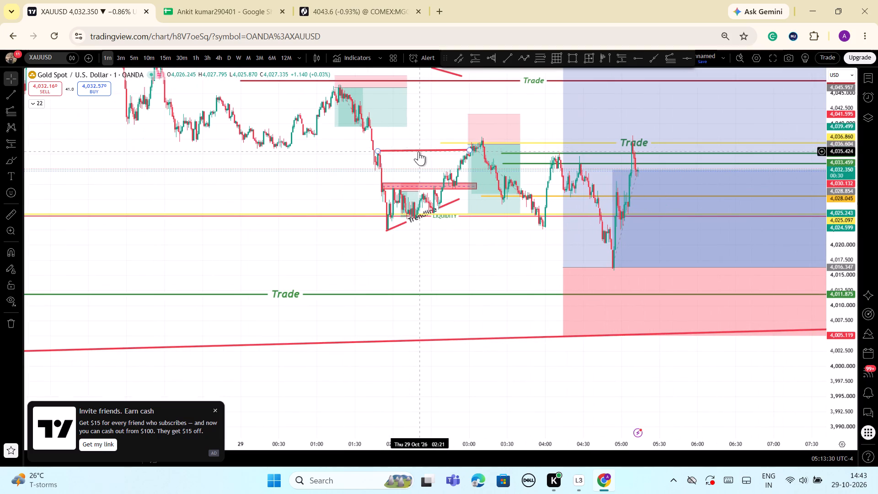
pyautogui.click(418, 150)
pyautogui.click(269, 157)
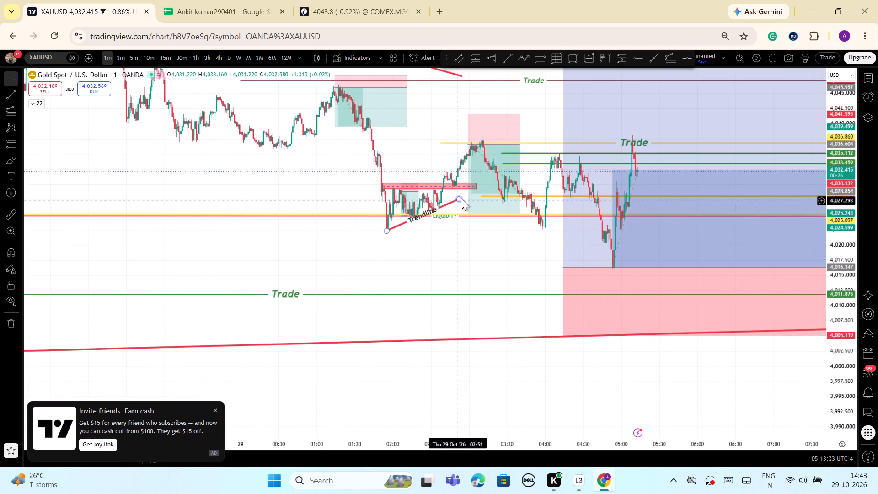
pyautogui.click(446, 203)
pyautogui.click(269, 160)
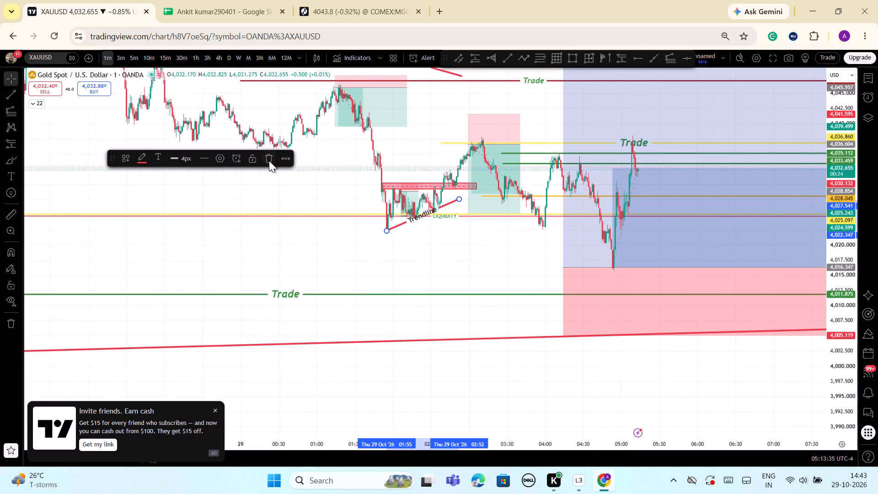
# Examine the 1-minute swings between the Trade levels and the long position's entry and stop zone.
pyautogui.scroll(3, 385, 198)
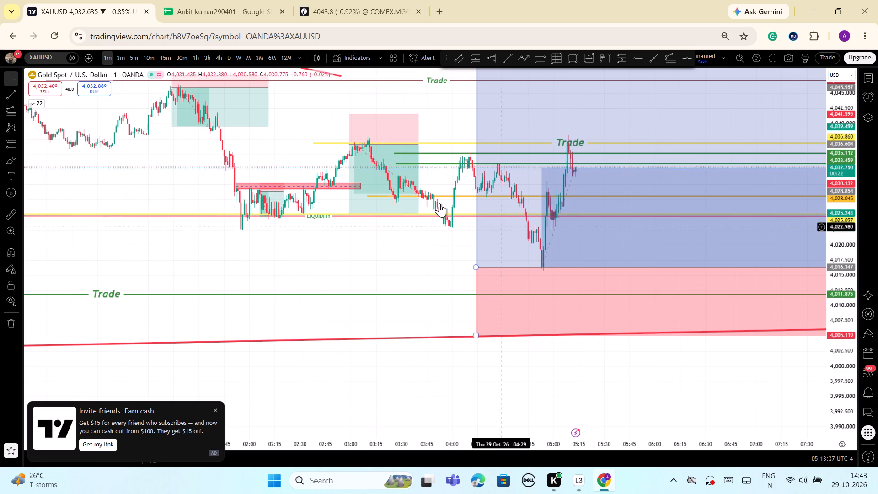
pyautogui.scroll(-2, 391, 148)
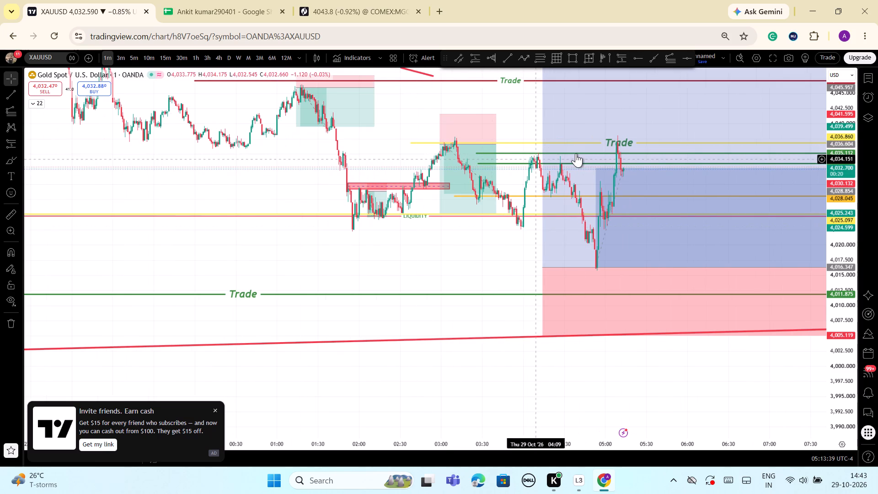
pyautogui.scroll(2, 743, 167)
pyautogui.scroll(-1, 582, 220)
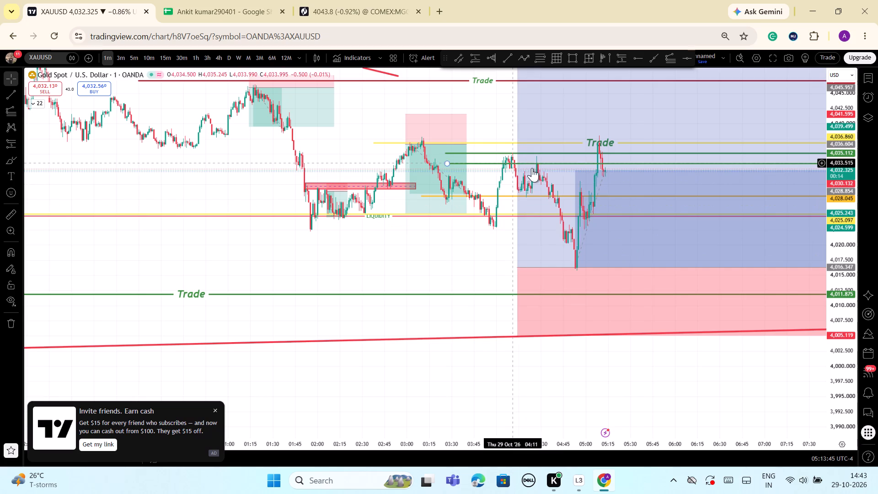
pyautogui.moveTo(505, 257); pyautogui.dragTo(407, 252)
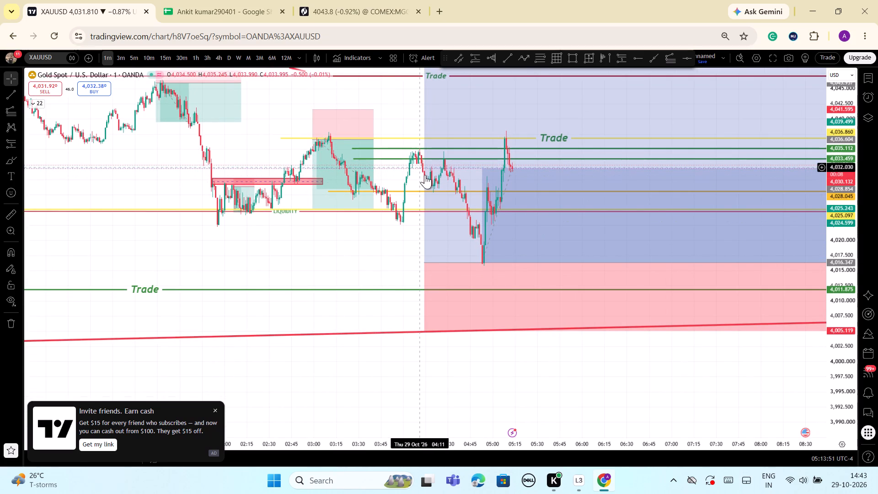
pyautogui.scroll(-2, 430, 241)
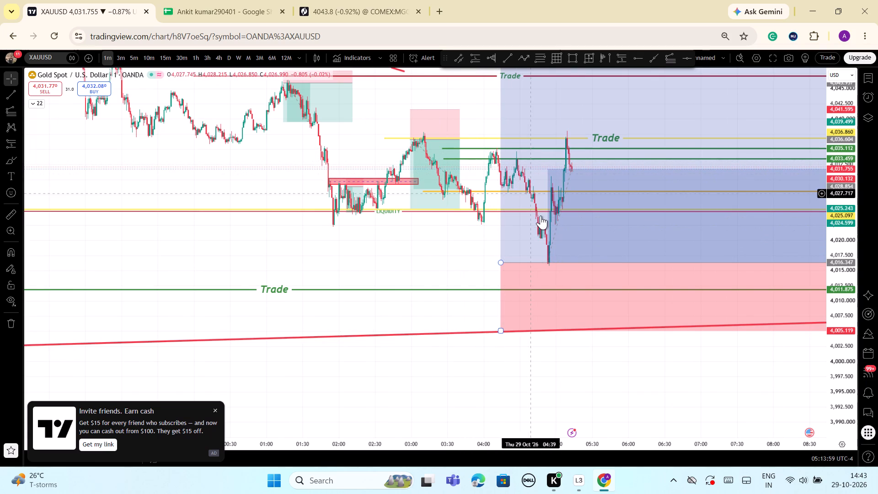
pyautogui.scroll(4, 461, 254)
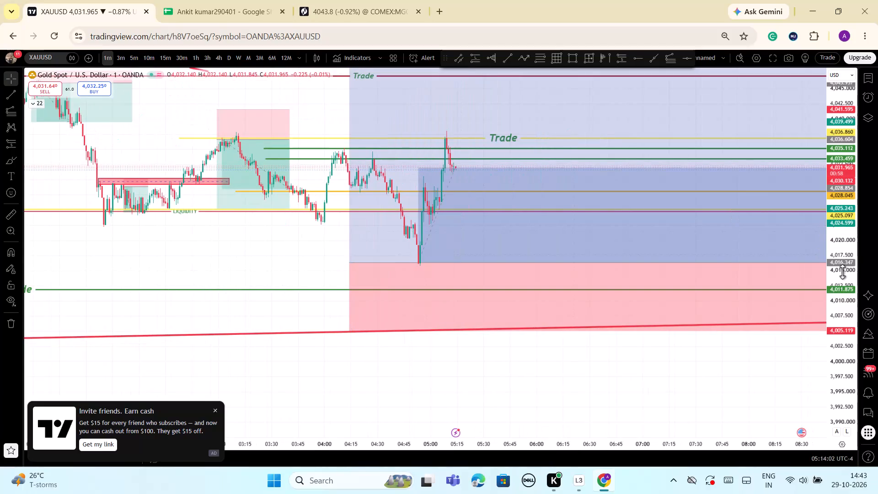
pyautogui.moveTo(851, 239); pyautogui.dragTo(840, 320)
pyautogui.scroll(2, 511, 340)
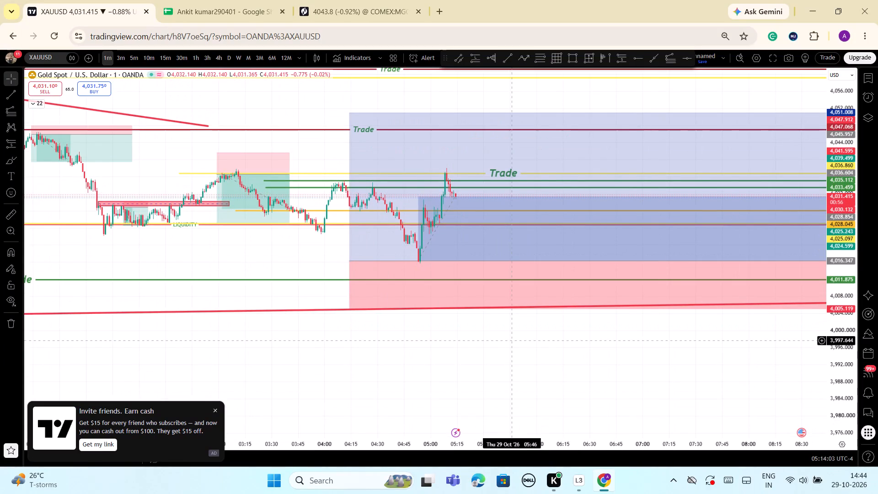
pyautogui.scroll(-2, 429, 316)
pyautogui.scroll(-2, 480, 327)
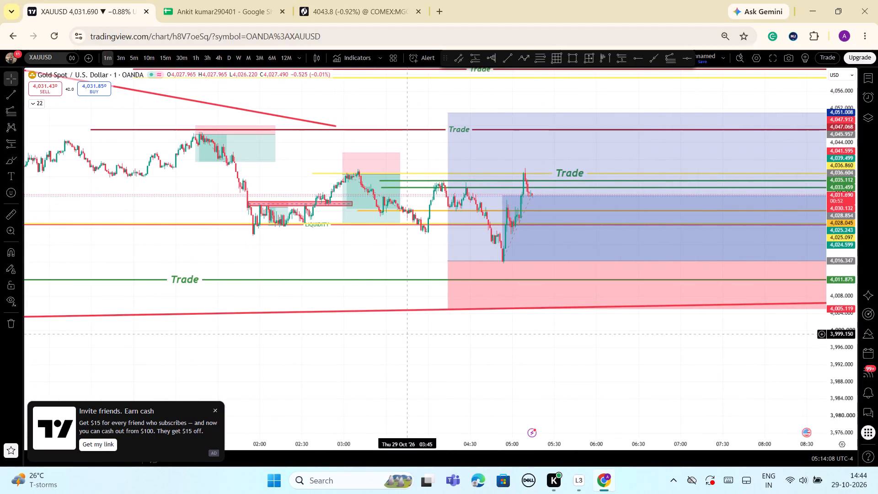
# Move the long position down to an entry of about 4,012.165 beside the lower green Trade level, with its stop at about 4,000.937.
pyautogui.scroll(1, 406, 334)
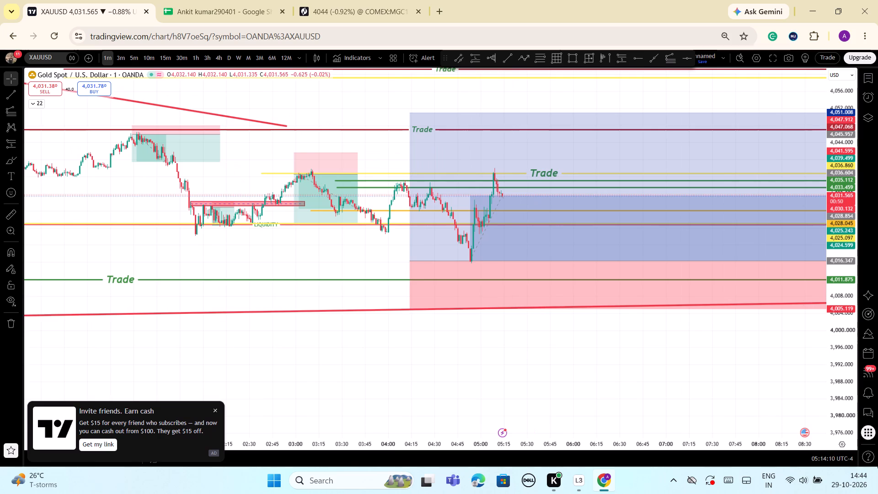
pyautogui.moveTo(845, 420); pyautogui.dragTo(846, 385)
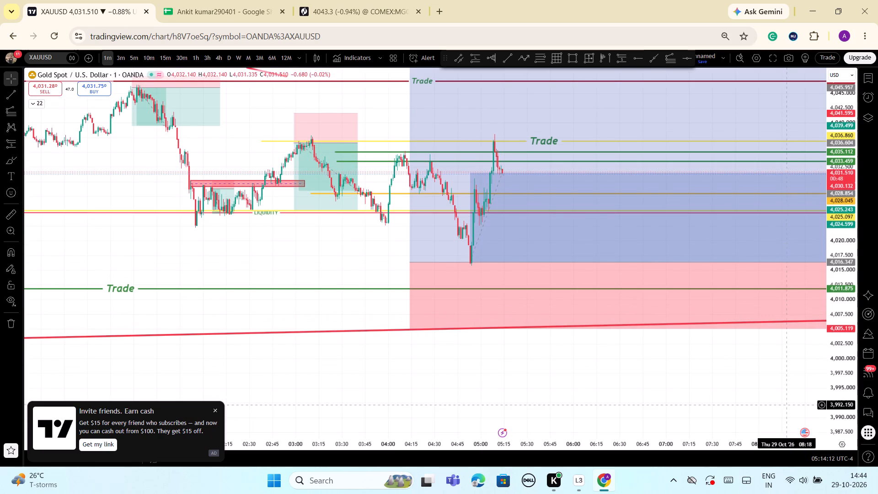
pyautogui.scroll(6, 655, 420)
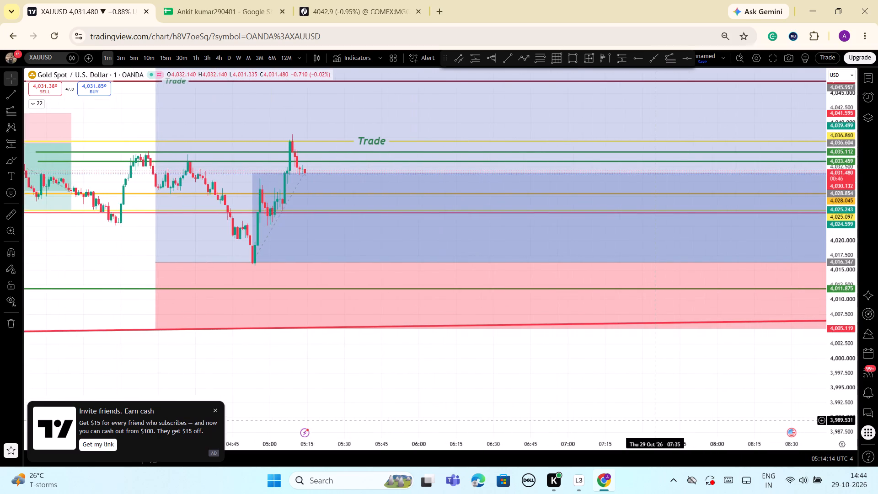
pyautogui.scroll(3, 655, 420)
pyautogui.scroll(-5, 655, 420)
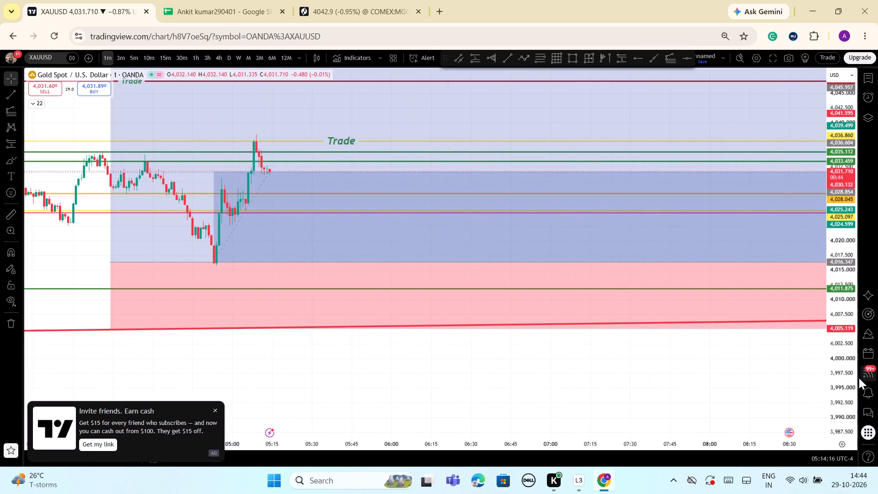
pyautogui.moveTo(839, 355); pyautogui.dragTo(850, 411)
pyautogui.scroll(-9, 662, 402)
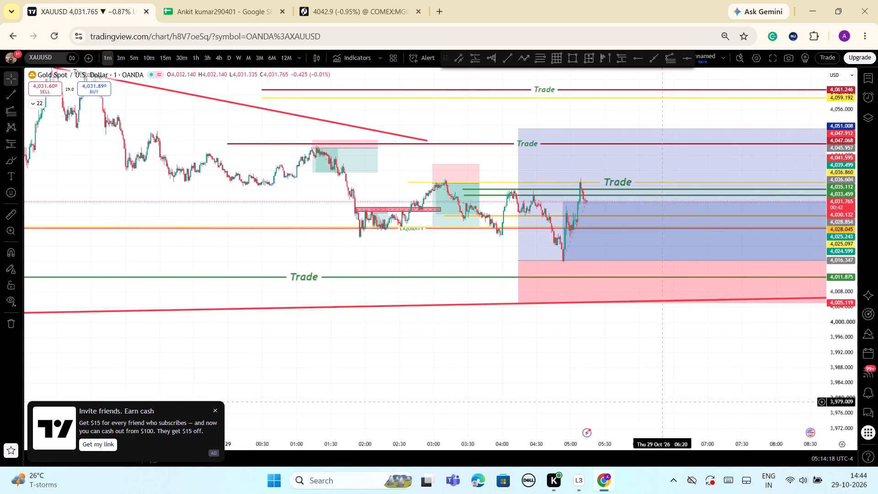
pyautogui.scroll(-1, 662, 402)
pyautogui.scroll(4, 658, 365)
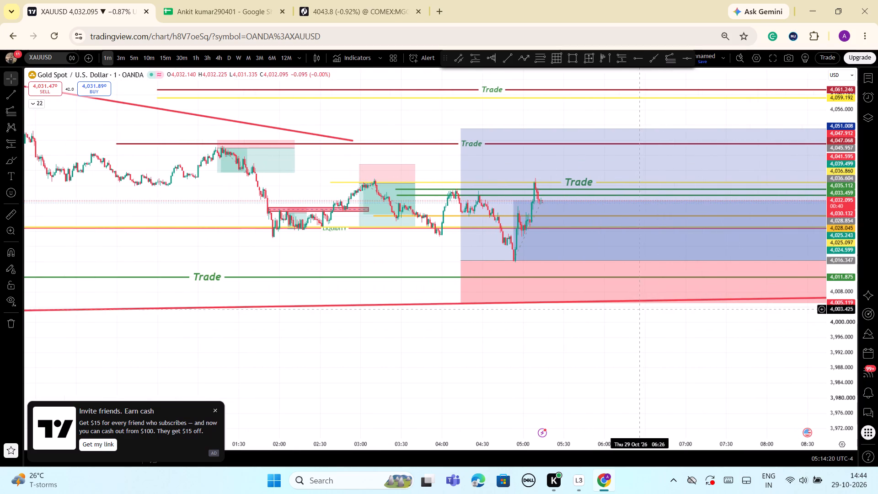
pyautogui.moveTo(627, 289); pyautogui.dragTo(677, 307)
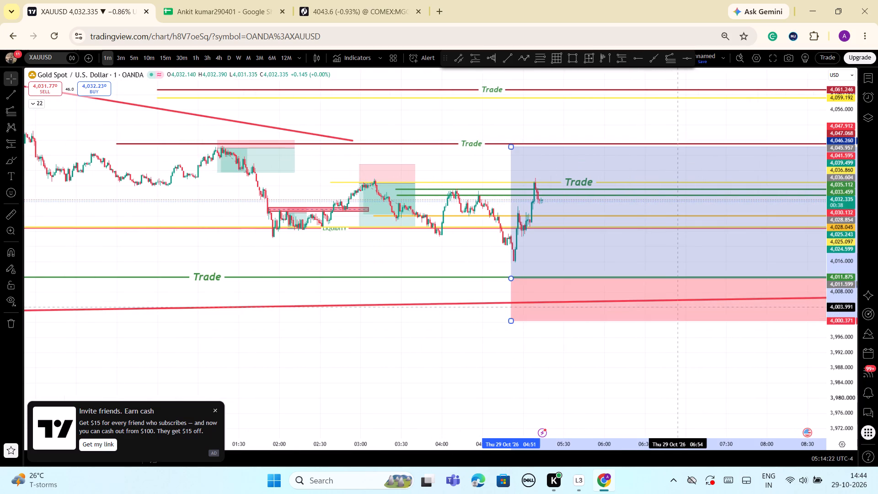
pyautogui.moveTo(677, 307); pyautogui.dragTo(687, 303)
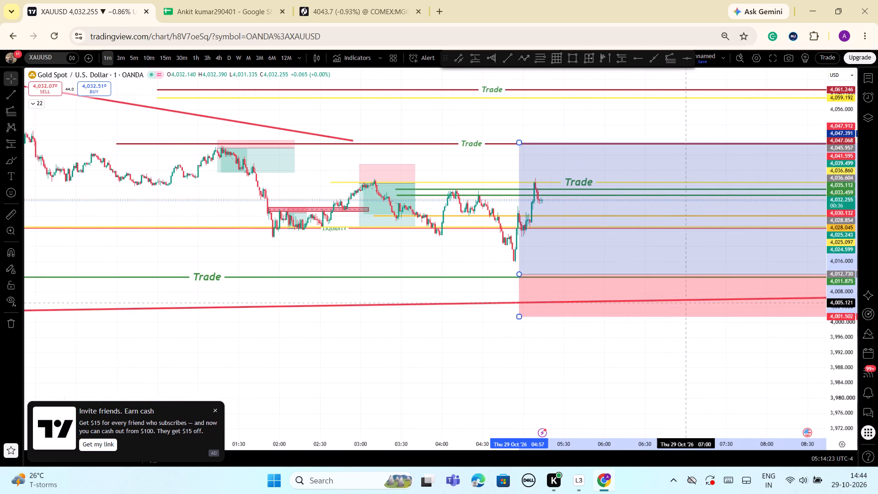
pyautogui.moveTo(687, 303); pyautogui.dragTo(696, 300)
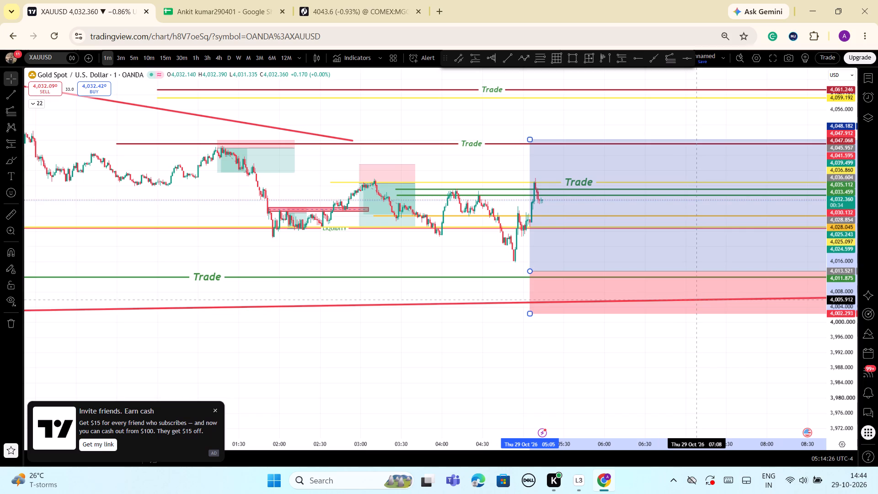
pyautogui.moveTo(696, 300); pyautogui.dragTo(692, 305)
pyautogui.click(504, 381)
# Shorten the long position's time span so it ends at about 09:40 on 29 Oct.
pyautogui.scroll(2, 515, 391)
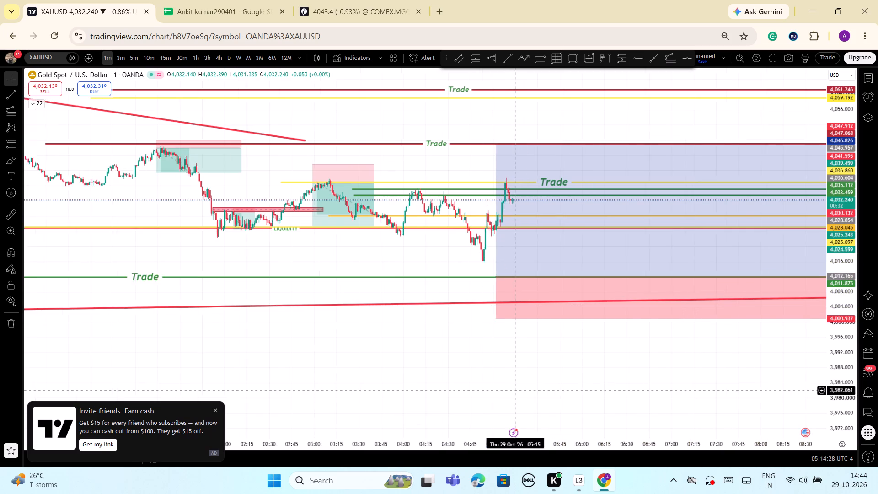
pyautogui.scroll(2, 515, 391)
pyautogui.scroll(-3, 515, 391)
pyautogui.moveTo(673, 387); pyautogui.dragTo(354, 379)
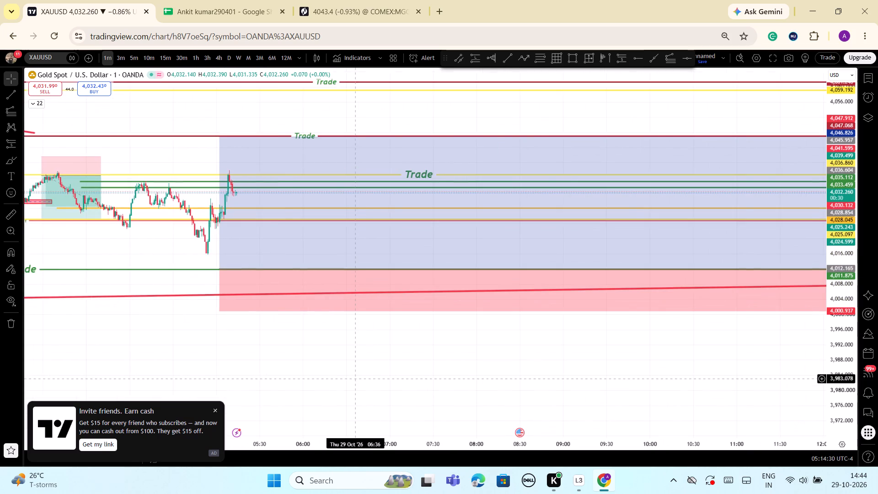
pyautogui.scroll(-9, 358, 376)
pyautogui.scroll(-9, 409, 389)
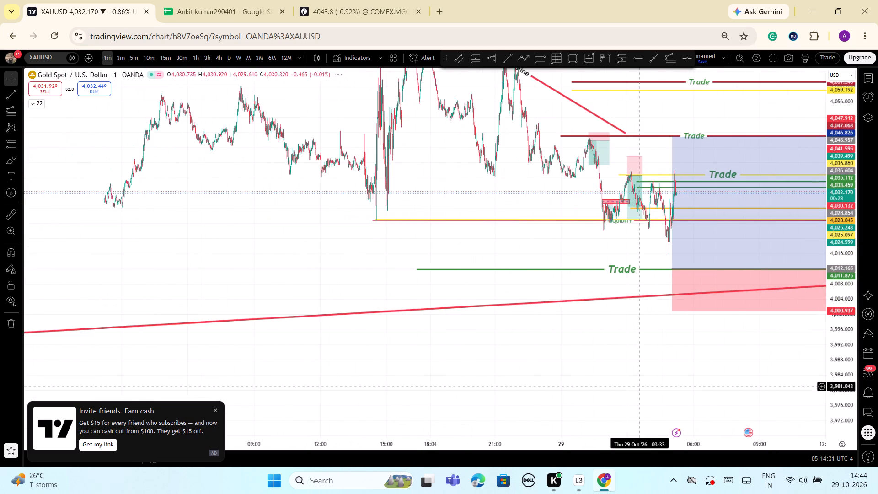
pyautogui.moveTo(632, 384); pyautogui.dragTo(349, 357)
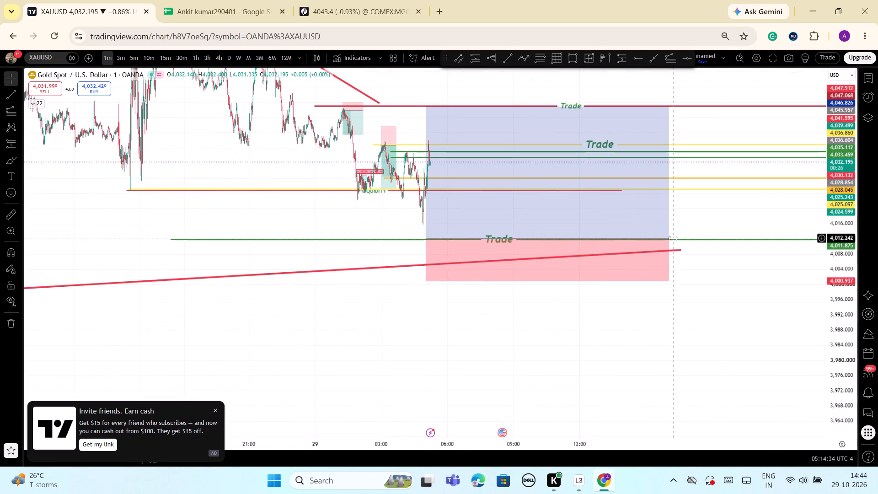
pyautogui.moveTo(669, 240); pyautogui.dragTo(529, 238)
pyautogui.click(590, 360)
# Switch to the 1-hour timeframe and examine the 27 to 29 Oct candles against the trendlines, Trade levels and long position.
pyautogui.scroll(1, 568, 372)
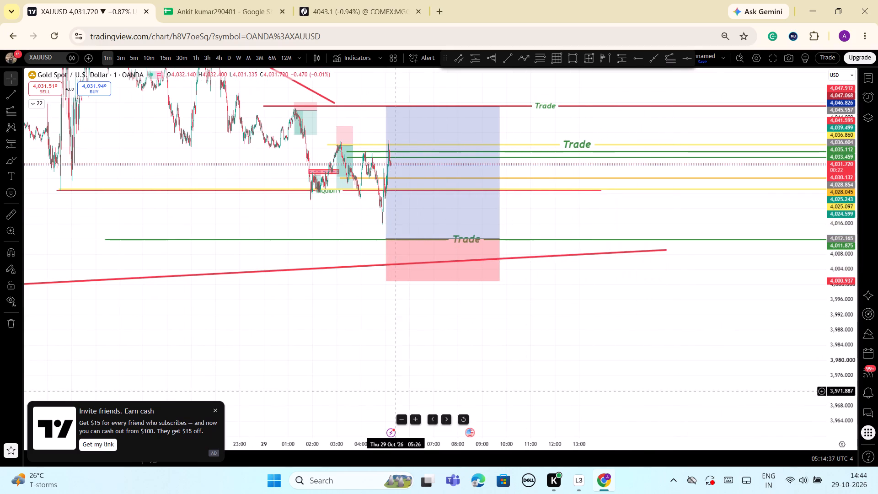
pyautogui.moveTo(388, 373); pyautogui.dragTo(626, 382)
pyautogui.scroll(9, 632, 384)
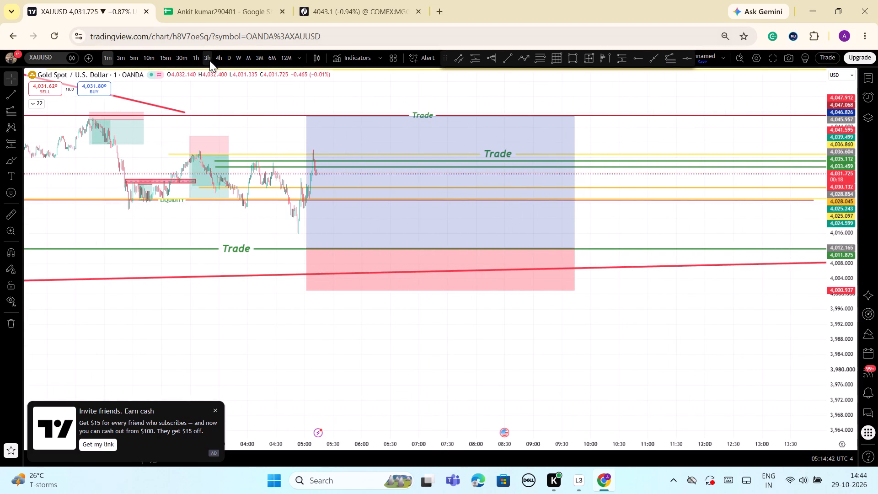
pyautogui.click(197, 61)
pyautogui.scroll(2, 501, 294)
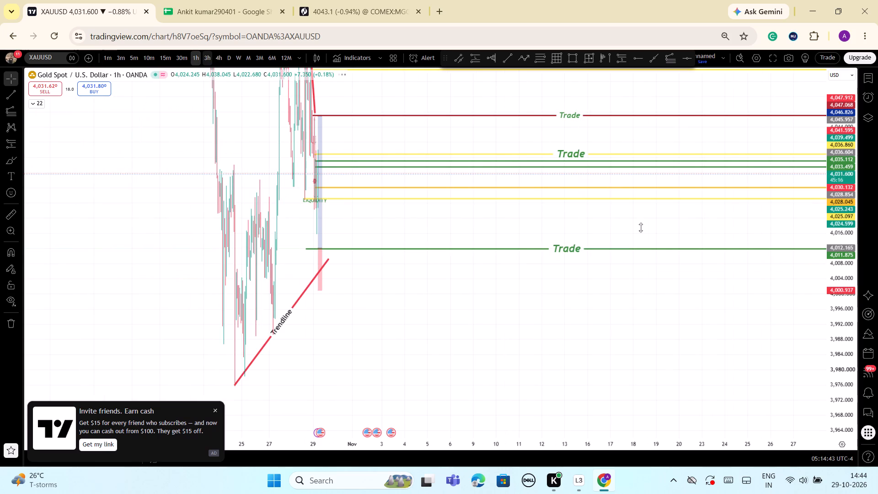
pyautogui.moveTo(841, 154); pyautogui.dragTo(851, 407)
pyautogui.moveTo(339, 310); pyautogui.dragTo(385, 307)
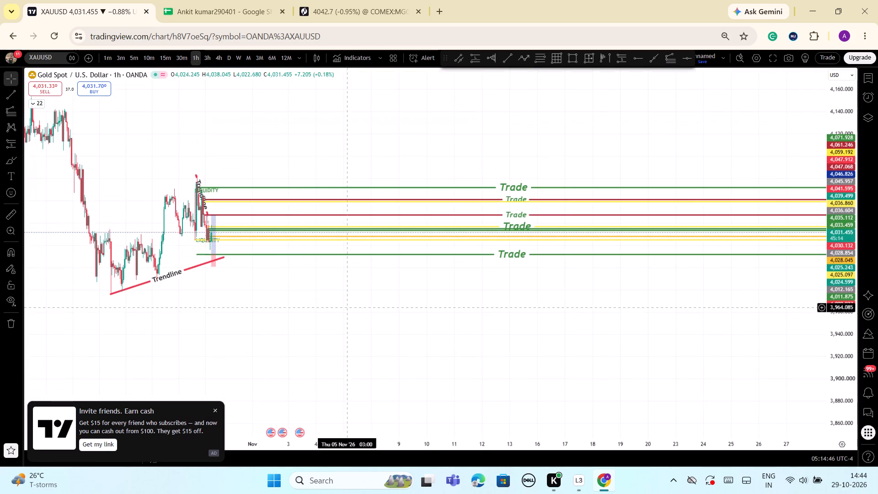
pyautogui.moveTo(385, 307); pyautogui.dragTo(721, 305)
pyautogui.scroll(4, 607, 319)
pyautogui.moveTo(523, 339); pyautogui.dragTo(632, 339)
pyautogui.scroll(3, 537, 346)
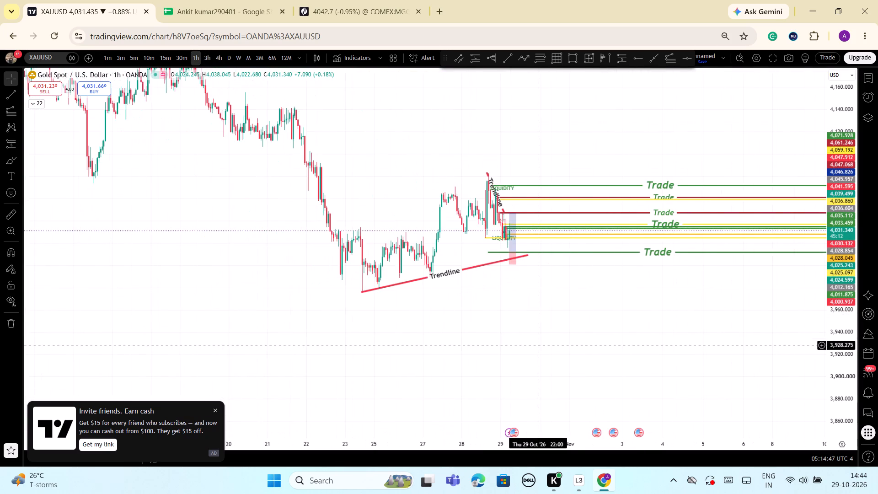
pyautogui.moveTo(463, 343); pyautogui.dragTo(635, 344)
pyautogui.scroll(3, 551, 350)
pyautogui.moveTo(449, 348); pyautogui.dragTo(532, 349)
pyautogui.scroll(3, 578, 354)
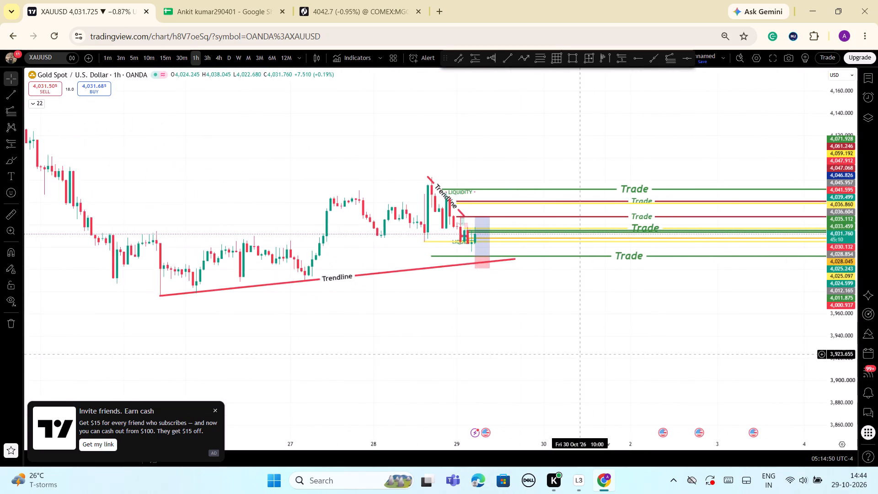
pyautogui.moveTo(487, 356); pyautogui.dragTo(551, 361)
pyautogui.moveTo(843, 397); pyautogui.dragTo(841, 374)
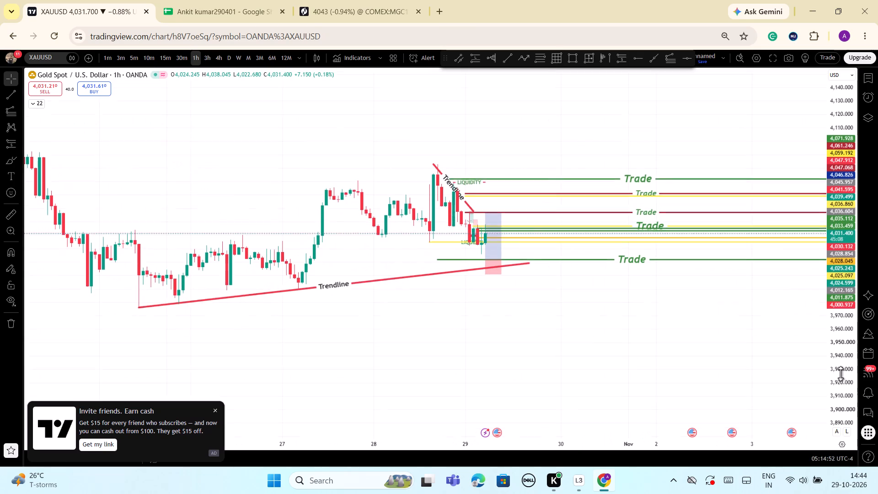
pyautogui.moveTo(841, 374); pyautogui.dragTo(826, 308)
pyautogui.scroll(1, 542, 344)
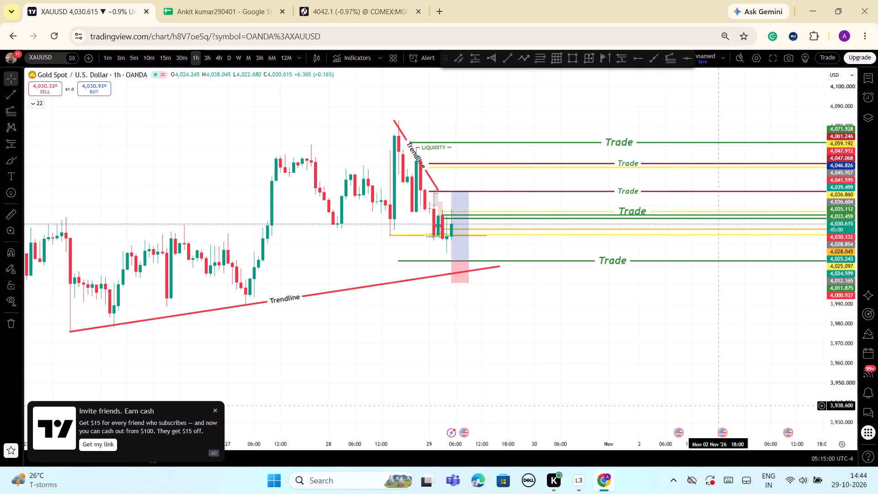
# Draw a rectangle zone from about 4,037.990 at 03:00 to 4,034.951 at 13:00 on 29 Oct, and apply the red template.
pyautogui.click(572, 60)
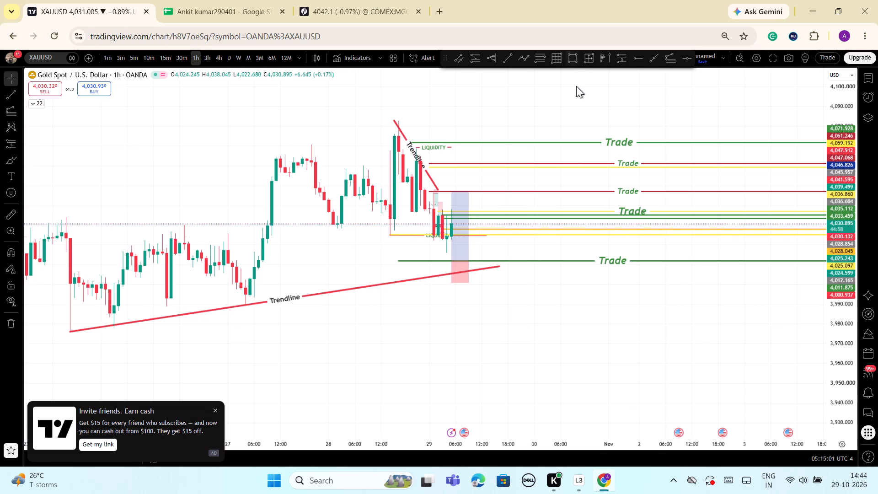
pyautogui.click(442, 209)
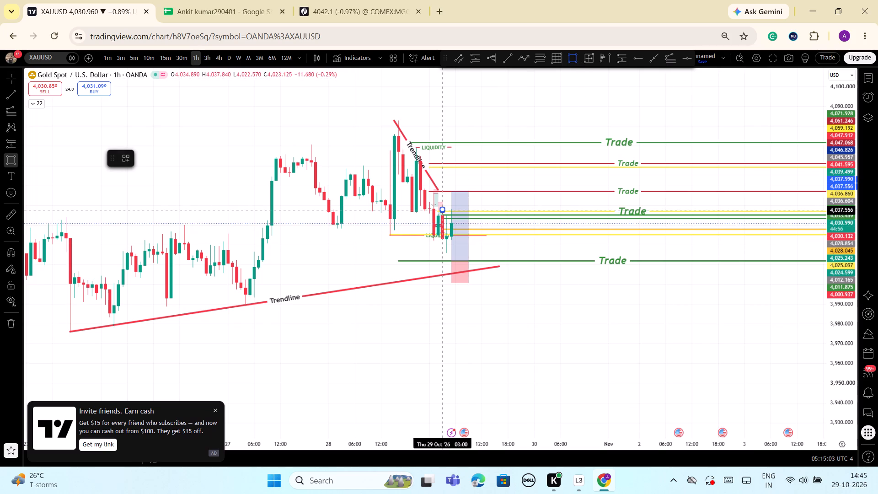
pyautogui.click(486, 215)
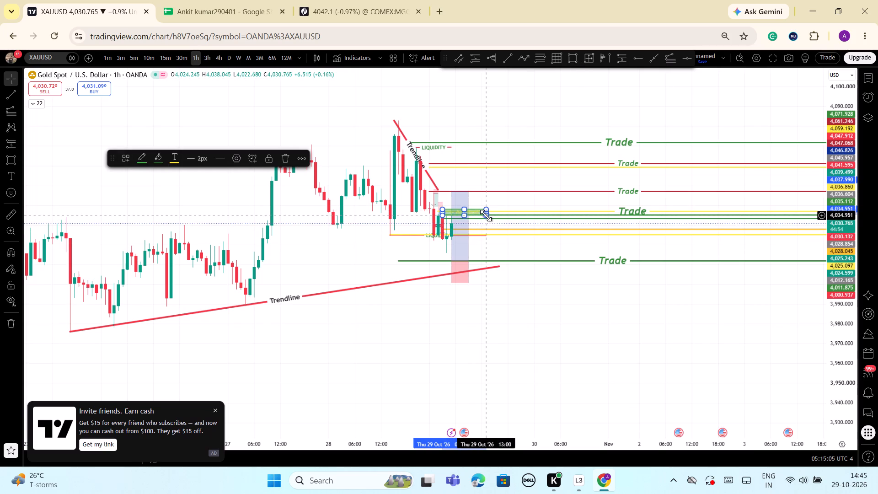
pyautogui.click(124, 161)
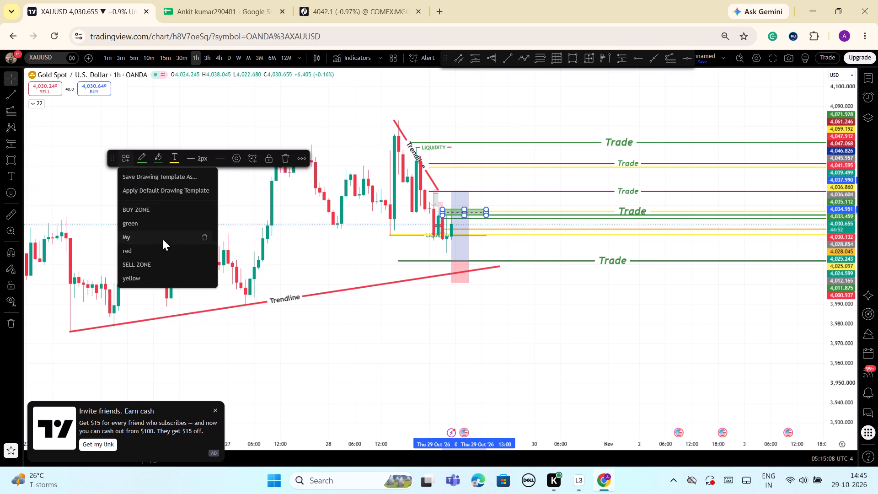
pyautogui.click(131, 252)
pyautogui.click(545, 355)
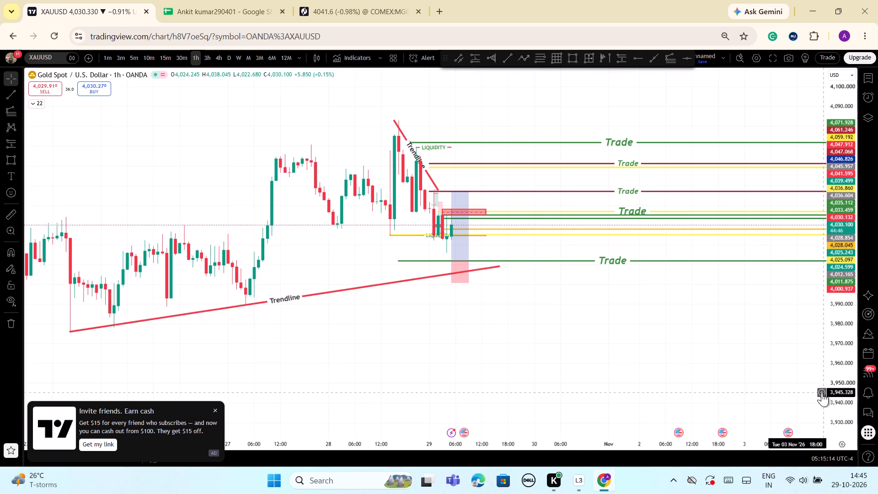
# Delete the yellow horizontal line at 4,025.097 and the orange horizontal line at 4,028.045.
pyautogui.moveTo(844, 396); pyautogui.dragTo(836, 283)
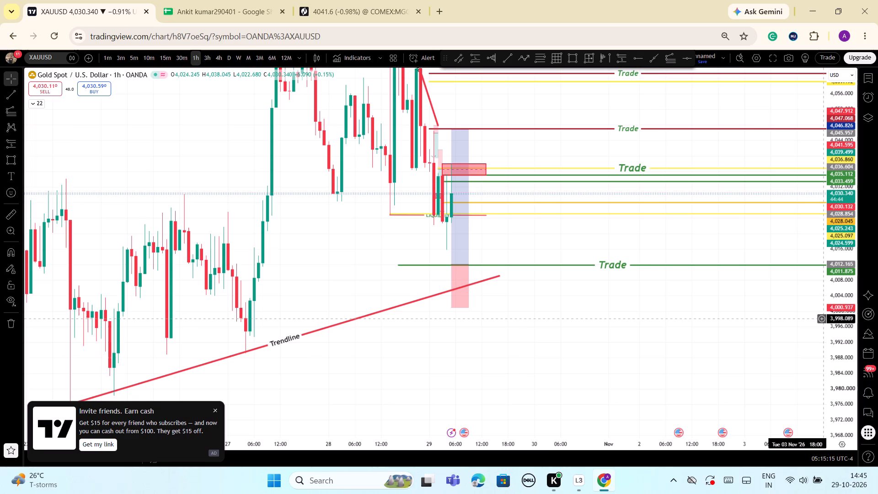
pyautogui.scroll(-1, 514, 334)
pyautogui.moveTo(504, 343); pyautogui.dragTo(533, 345)
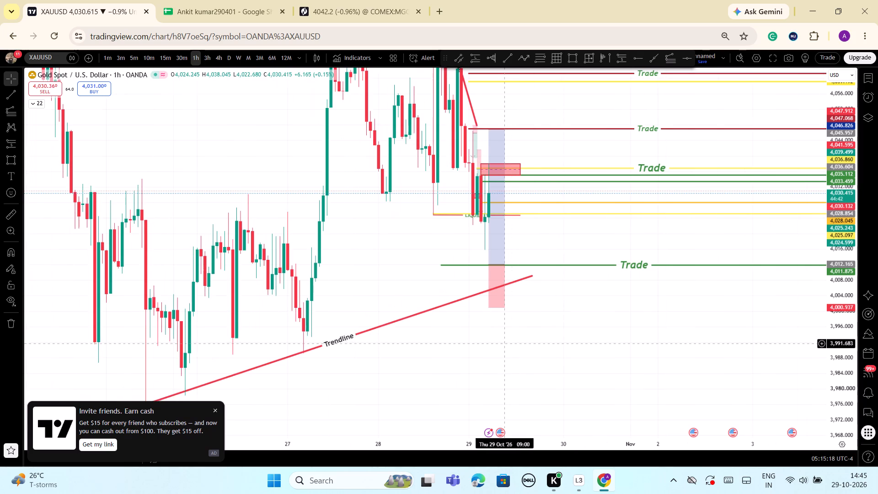
pyautogui.moveTo(533, 345); pyautogui.dragTo(605, 341)
pyautogui.scroll(6, 604, 350)
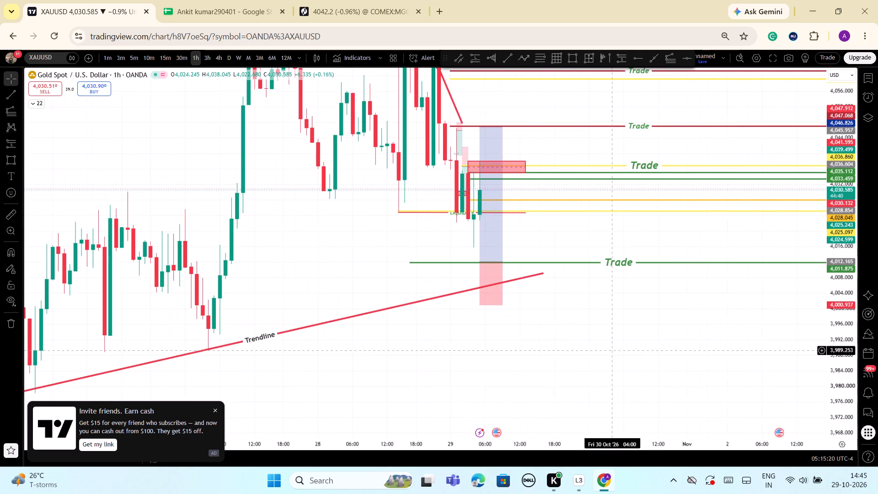
pyautogui.scroll(3, 610, 350)
pyautogui.moveTo(424, 363); pyautogui.dragTo(667, 352)
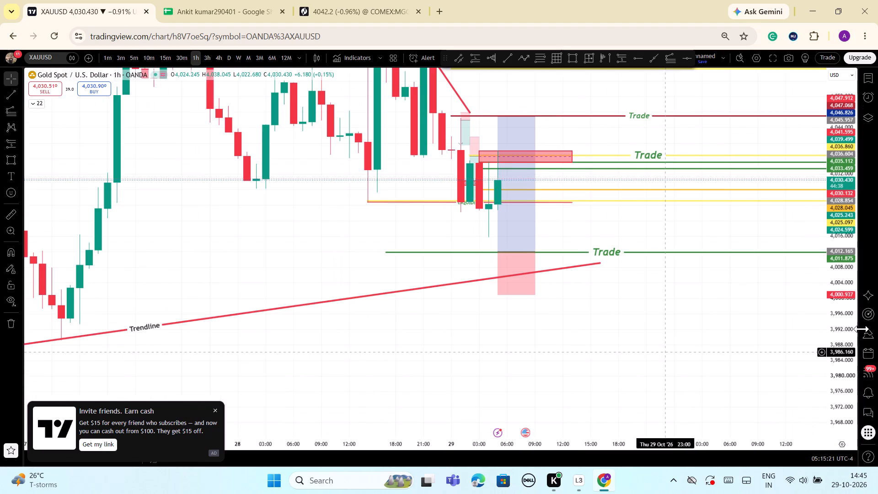
pyautogui.moveTo(846, 344); pyautogui.dragTo(830, 413)
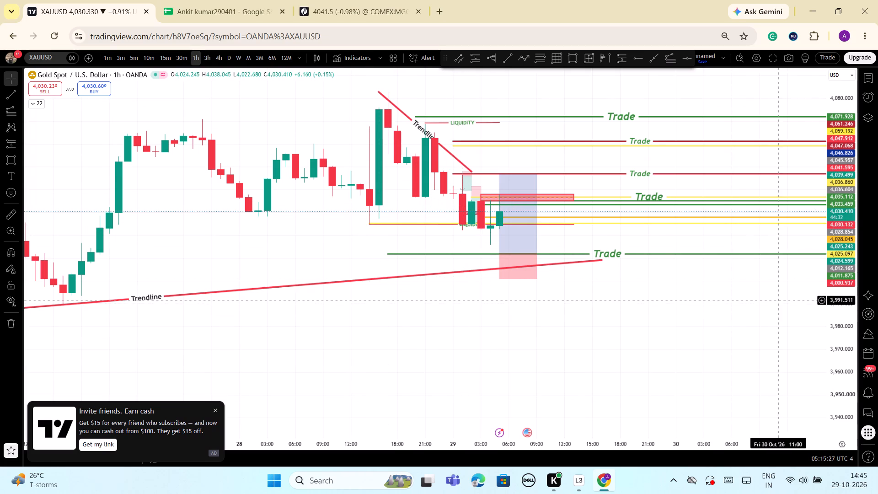
pyautogui.click(629, 224)
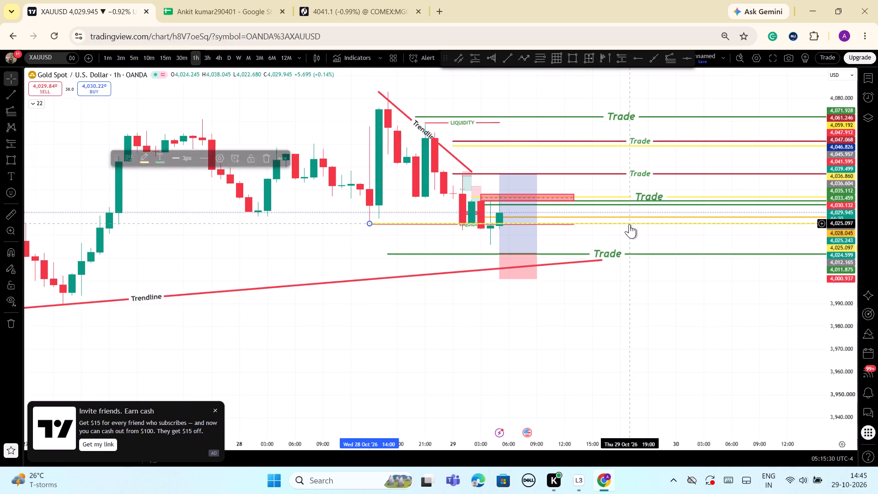
pyautogui.click(268, 162)
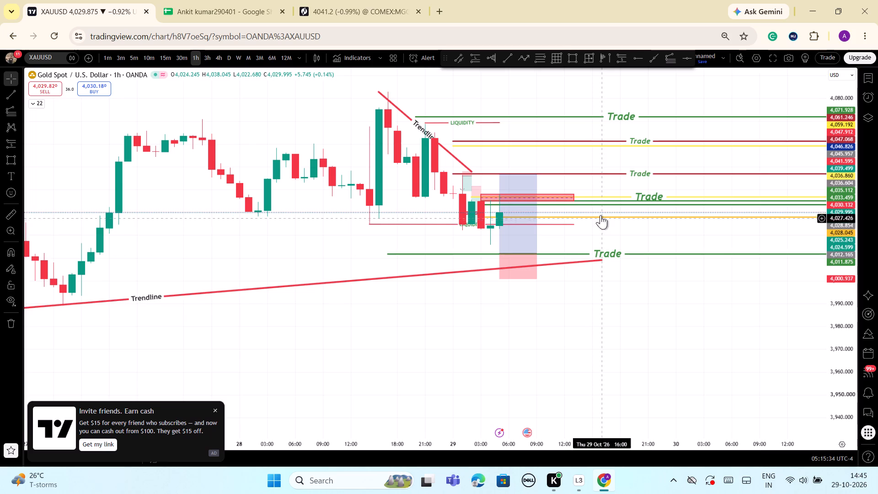
pyautogui.click(602, 217)
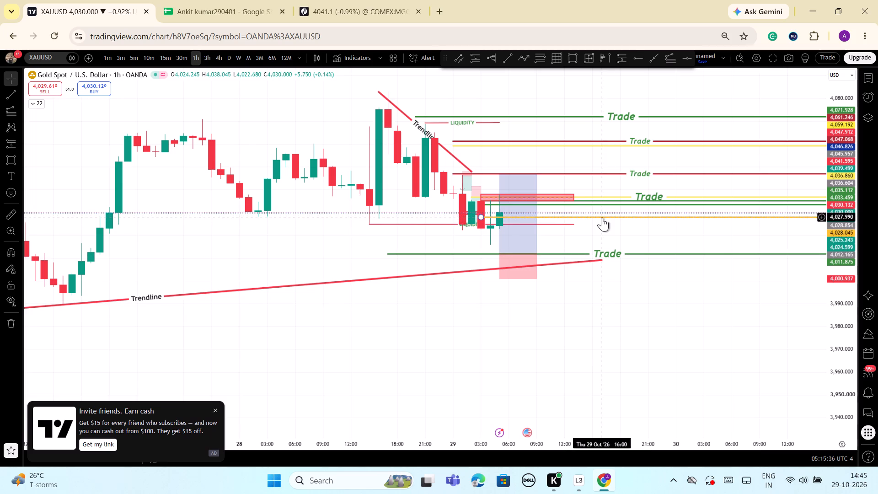
pyautogui.click(270, 161)
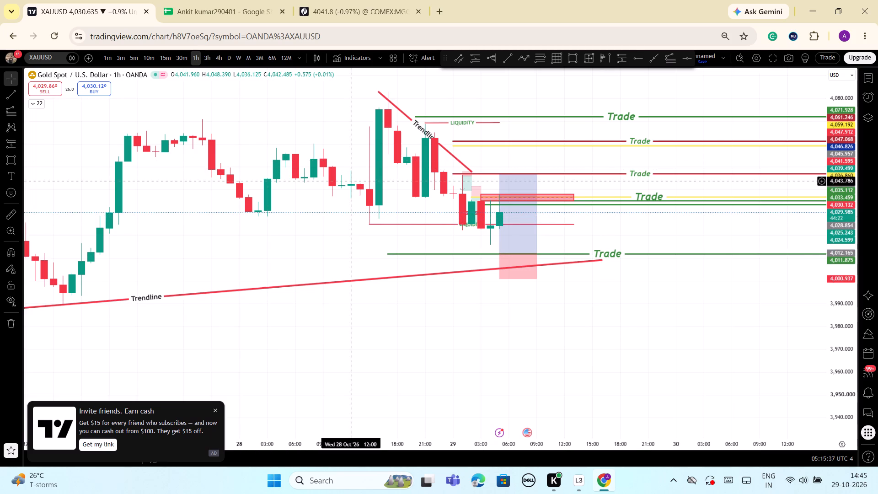
# Delete the two green horizontal lines at 4,035.112 and 4,033.459, just below the red rectangle zone.
pyautogui.scroll(-6, 809, 294)
pyautogui.scroll(2, 805, 301)
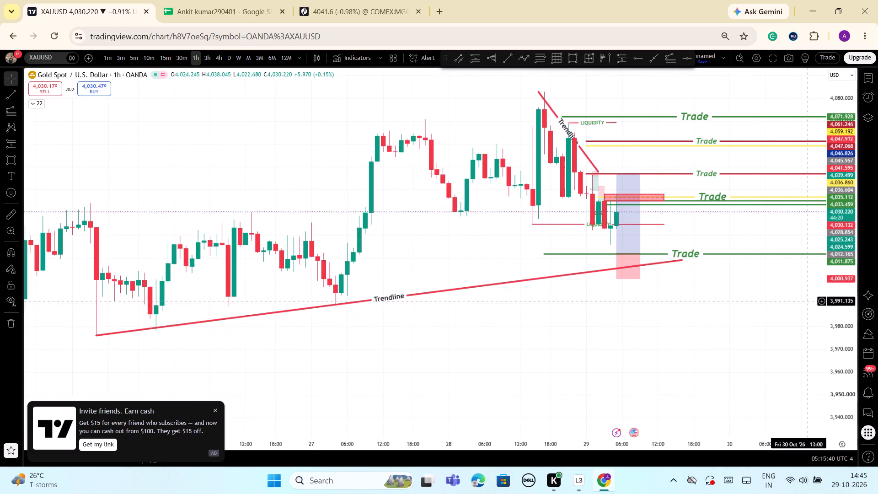
pyautogui.scroll(4, 805, 301)
pyautogui.moveTo(844, 375); pyautogui.dragTo(836, 301)
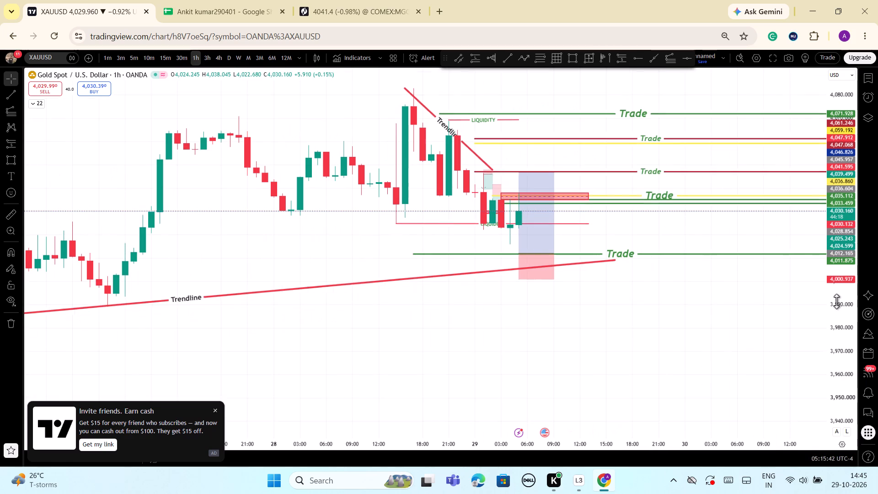
pyautogui.moveTo(836, 301); pyautogui.dragTo(822, 194)
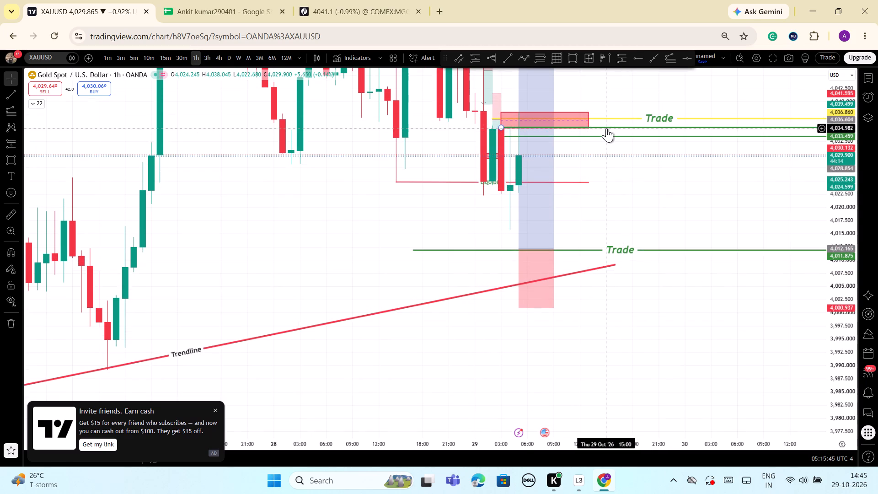
pyautogui.click(606, 128)
pyautogui.click(259, 159)
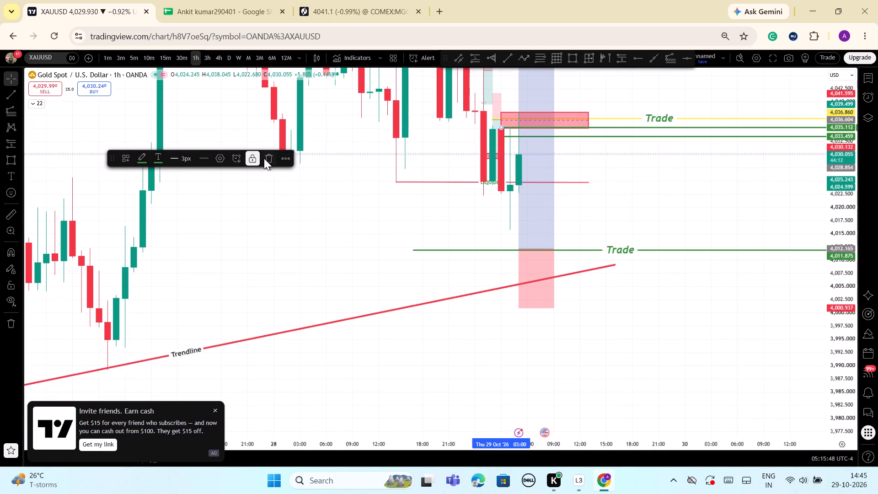
pyautogui.click(252, 165)
pyautogui.click(264, 159)
pyautogui.moveTo(690, 203); pyautogui.dragTo(697, 255)
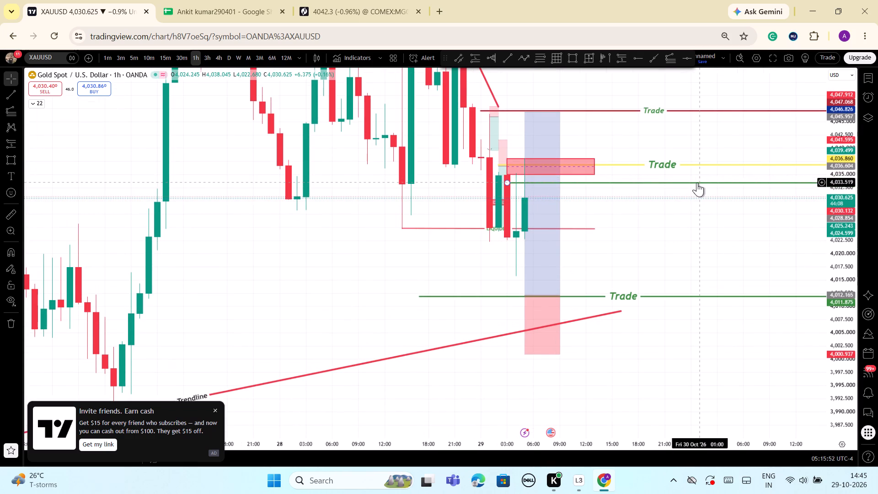
pyautogui.click(697, 183)
pyautogui.click(267, 159)
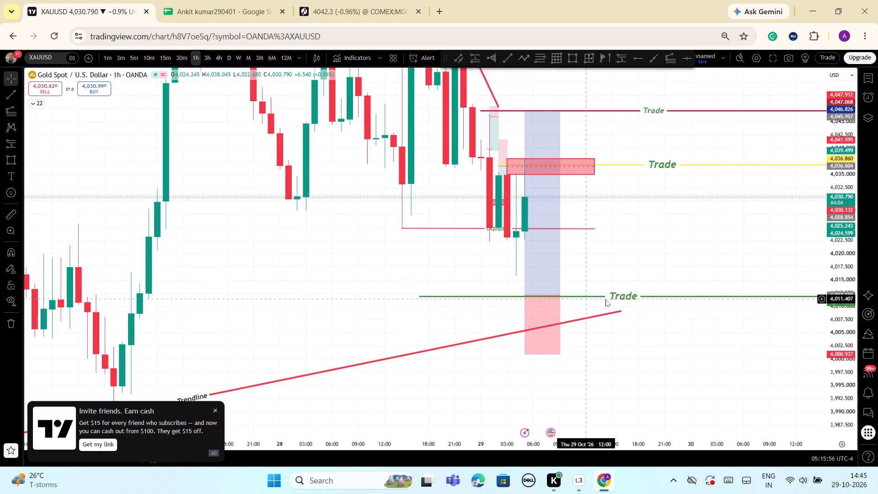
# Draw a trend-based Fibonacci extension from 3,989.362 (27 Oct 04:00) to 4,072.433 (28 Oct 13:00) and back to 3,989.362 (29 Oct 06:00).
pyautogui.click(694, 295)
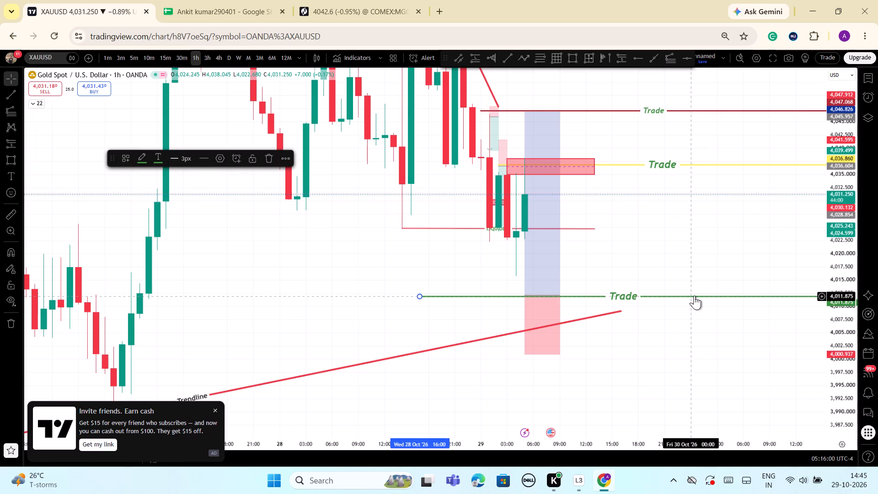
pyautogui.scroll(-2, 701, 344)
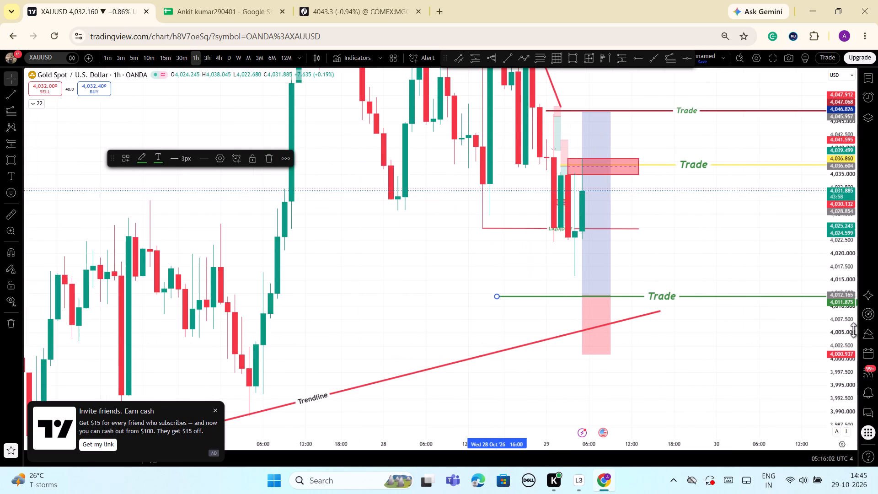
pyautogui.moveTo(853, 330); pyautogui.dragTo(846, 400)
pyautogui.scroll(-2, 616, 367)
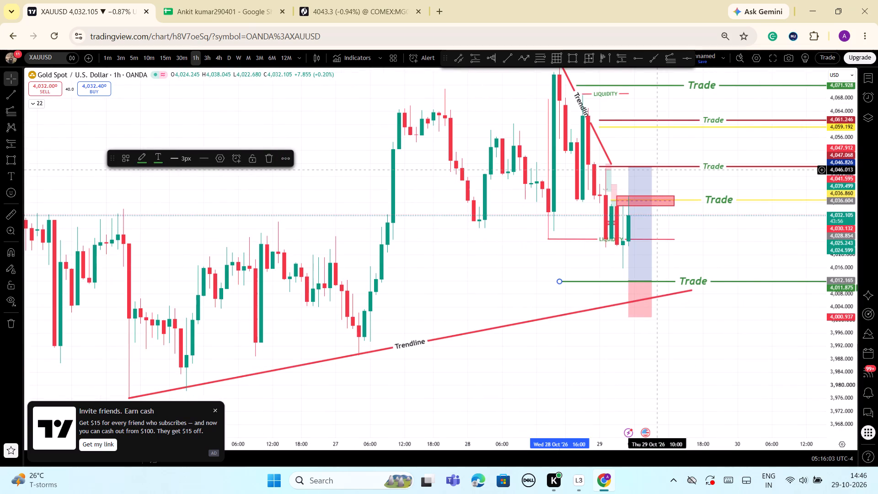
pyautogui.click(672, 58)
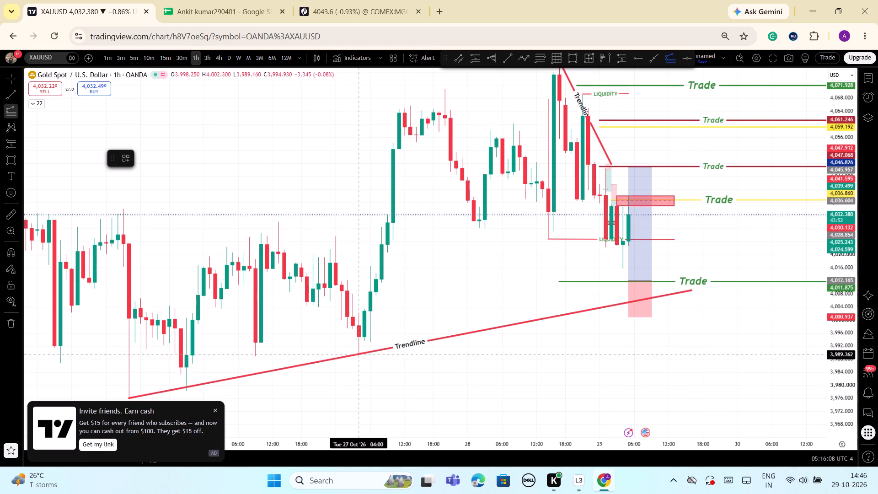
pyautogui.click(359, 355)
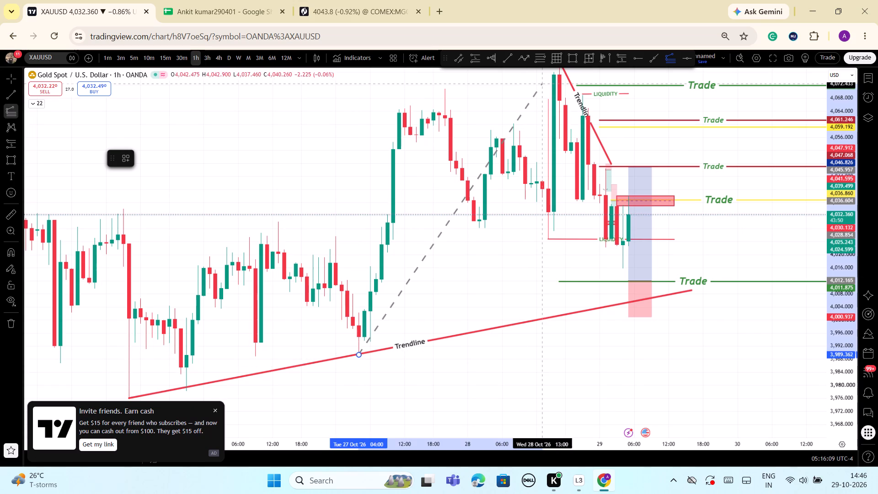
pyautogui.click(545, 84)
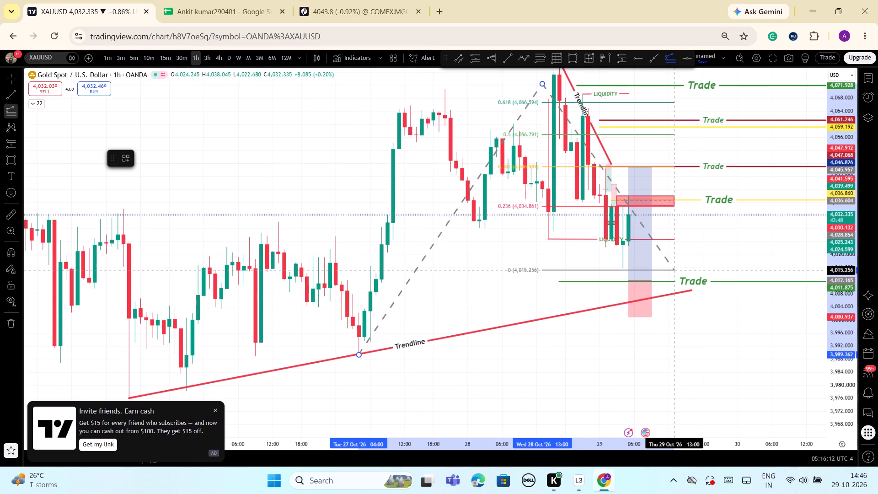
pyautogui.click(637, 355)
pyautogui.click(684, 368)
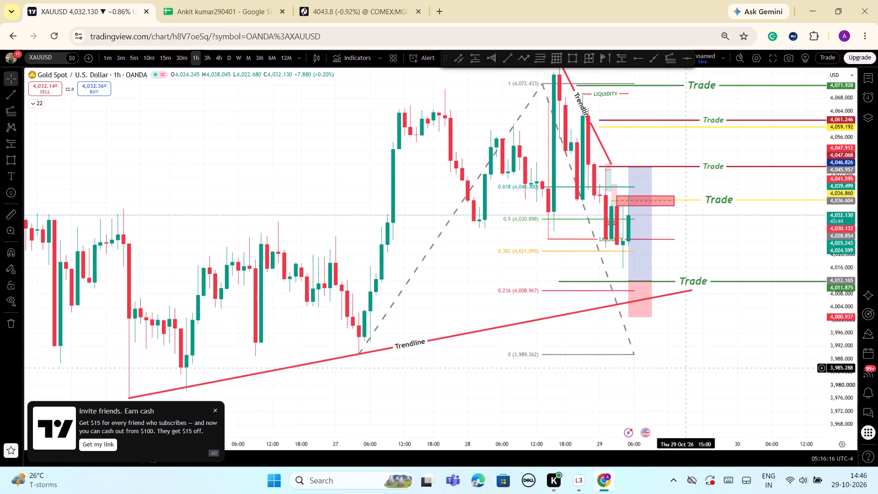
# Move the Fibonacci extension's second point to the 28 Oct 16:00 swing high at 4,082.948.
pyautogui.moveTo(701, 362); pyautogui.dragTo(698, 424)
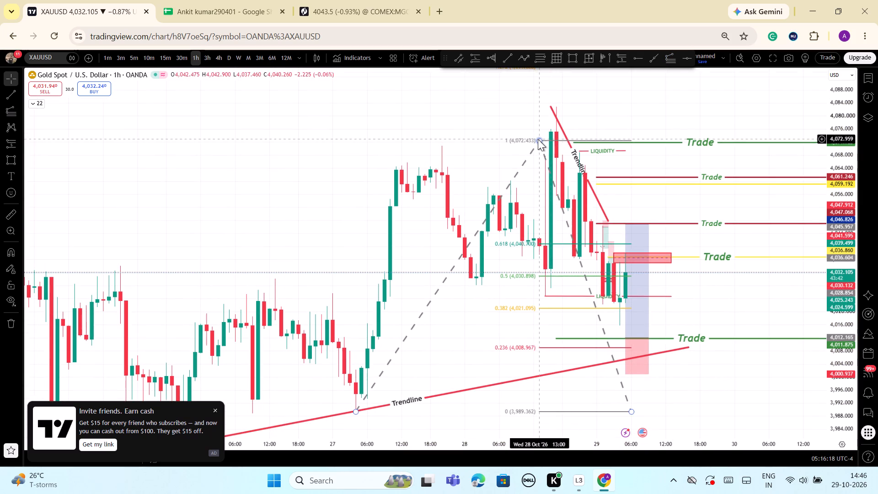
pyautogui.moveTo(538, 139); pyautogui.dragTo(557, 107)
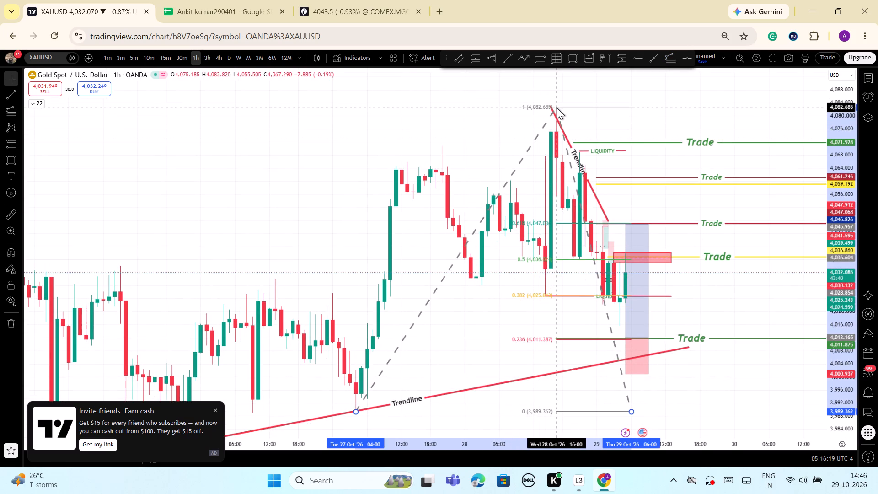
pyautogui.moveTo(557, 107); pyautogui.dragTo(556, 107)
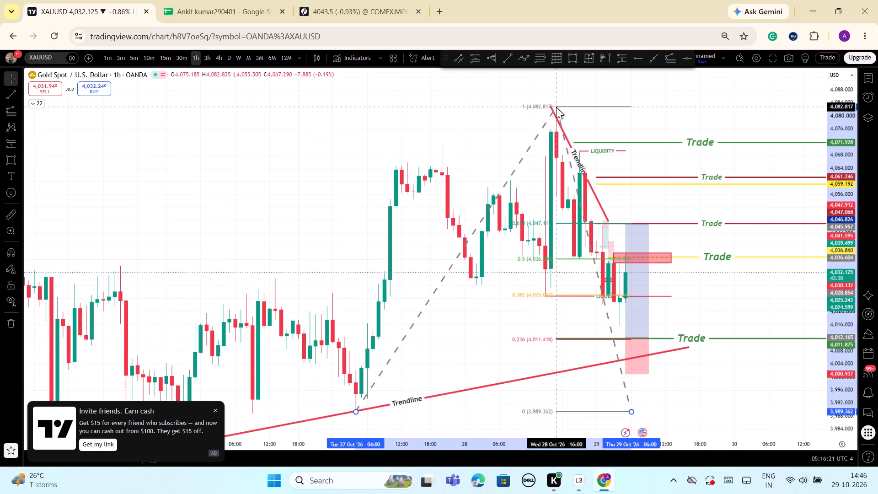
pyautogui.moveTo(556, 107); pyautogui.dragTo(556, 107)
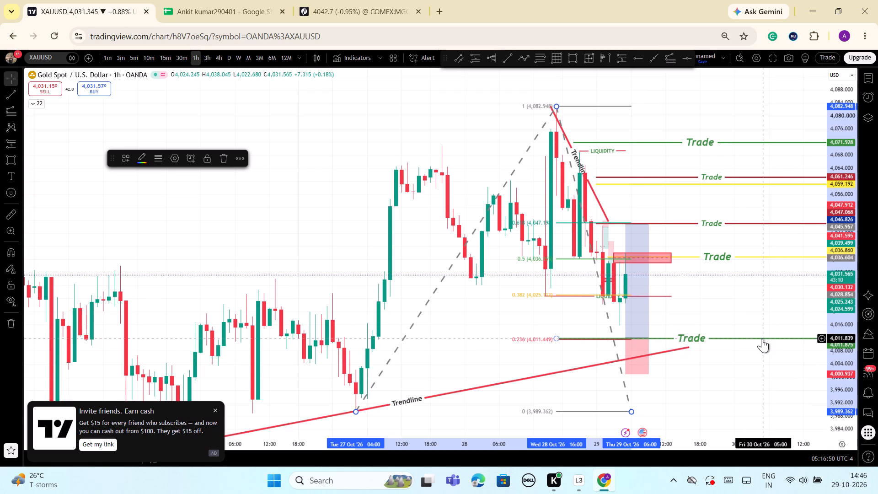
# Move the lower green Trade line to 4,011.576, with its start at 13:00 on 28 Oct.
pyautogui.moveTo(762, 338); pyautogui.dragTo(749, 341)
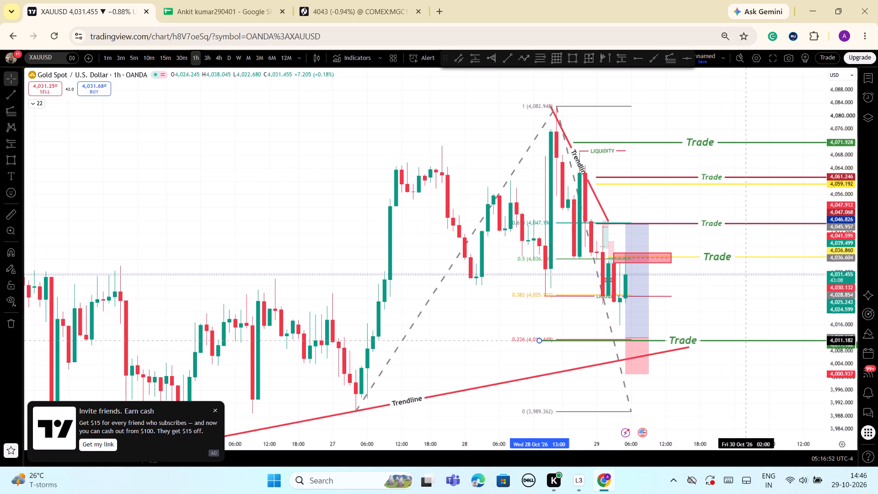
pyautogui.moveTo(749, 341); pyautogui.dragTo(749, 339)
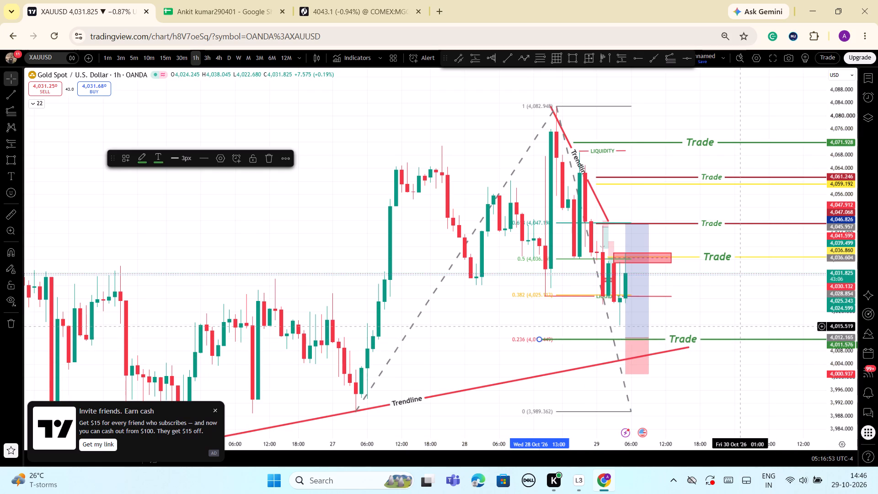
pyautogui.click(719, 308)
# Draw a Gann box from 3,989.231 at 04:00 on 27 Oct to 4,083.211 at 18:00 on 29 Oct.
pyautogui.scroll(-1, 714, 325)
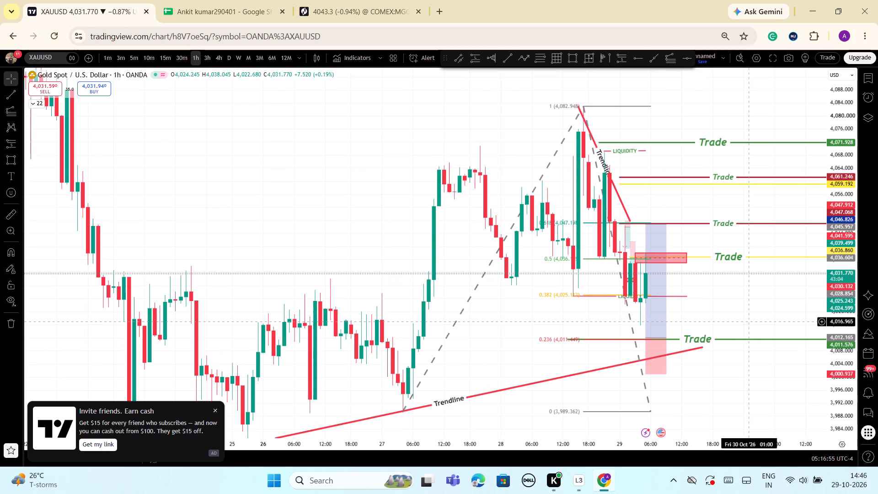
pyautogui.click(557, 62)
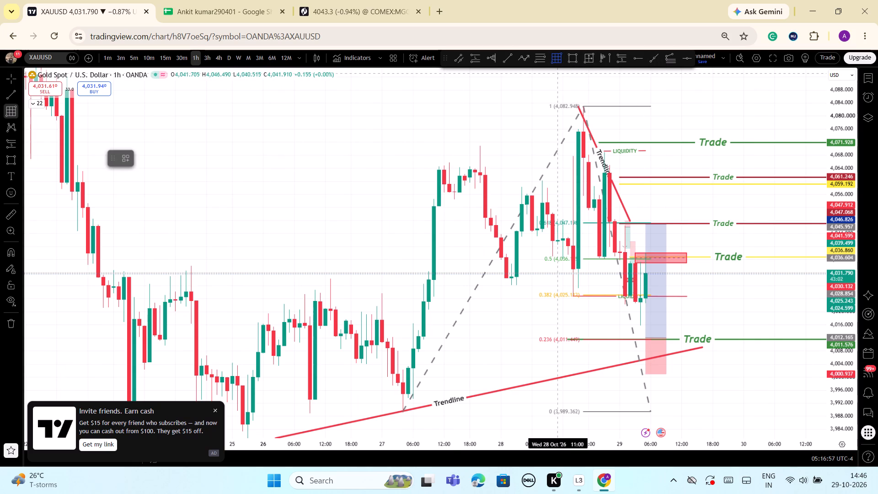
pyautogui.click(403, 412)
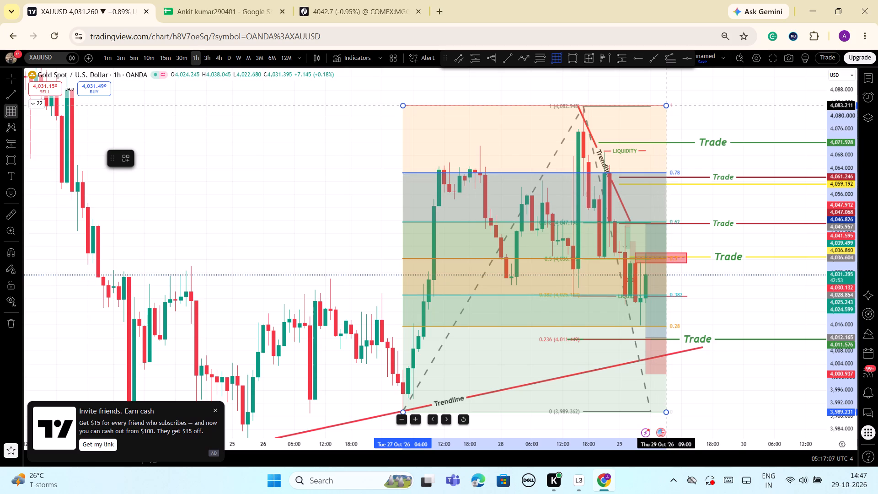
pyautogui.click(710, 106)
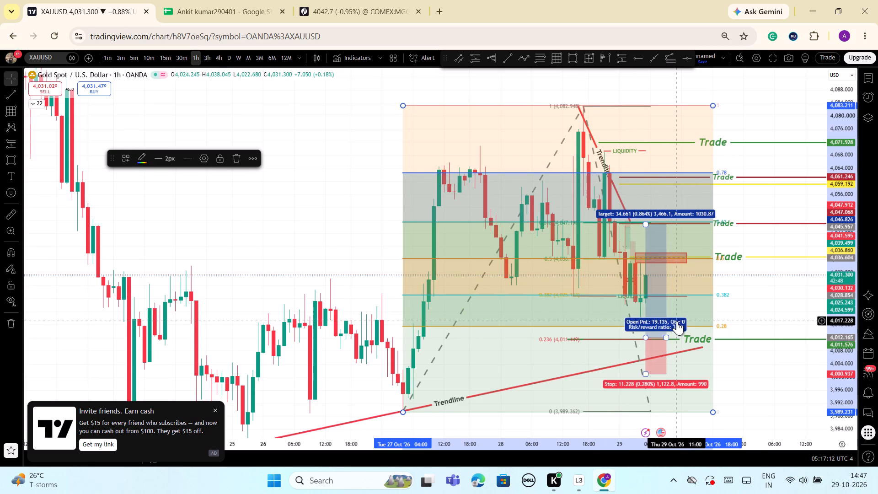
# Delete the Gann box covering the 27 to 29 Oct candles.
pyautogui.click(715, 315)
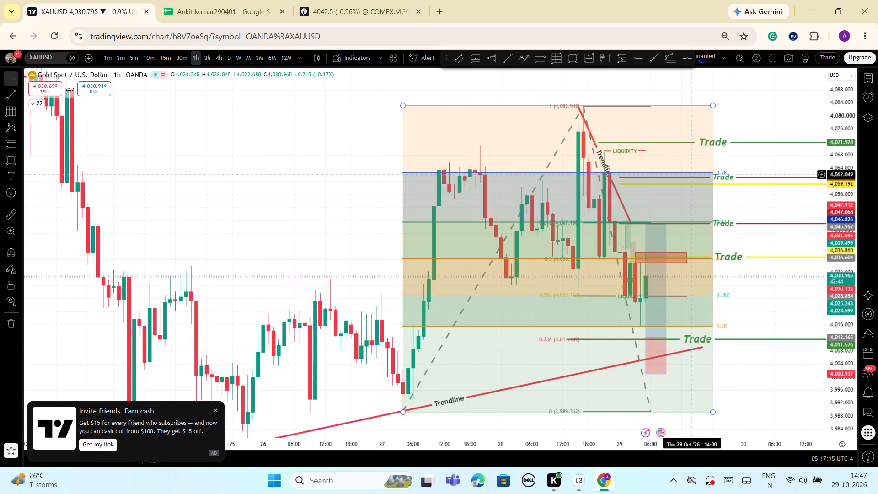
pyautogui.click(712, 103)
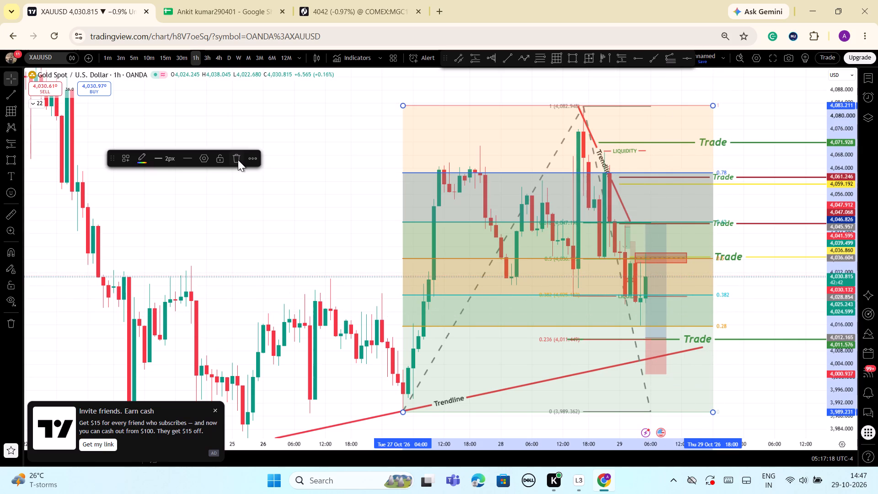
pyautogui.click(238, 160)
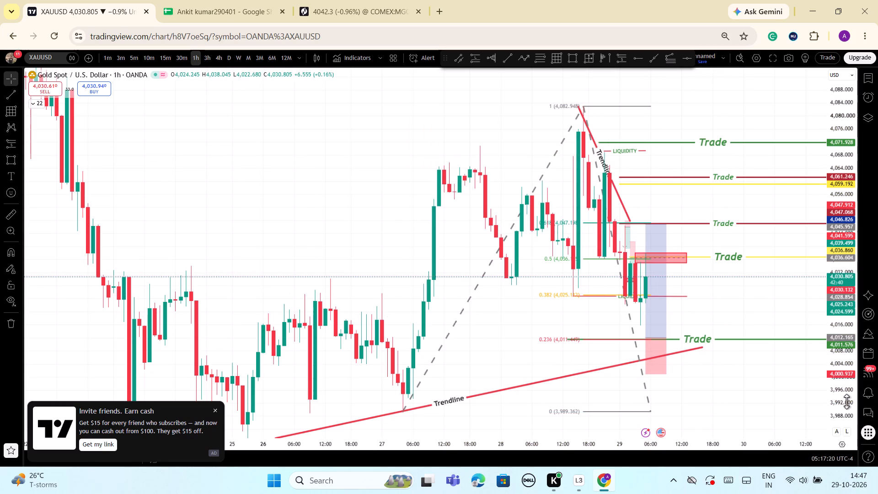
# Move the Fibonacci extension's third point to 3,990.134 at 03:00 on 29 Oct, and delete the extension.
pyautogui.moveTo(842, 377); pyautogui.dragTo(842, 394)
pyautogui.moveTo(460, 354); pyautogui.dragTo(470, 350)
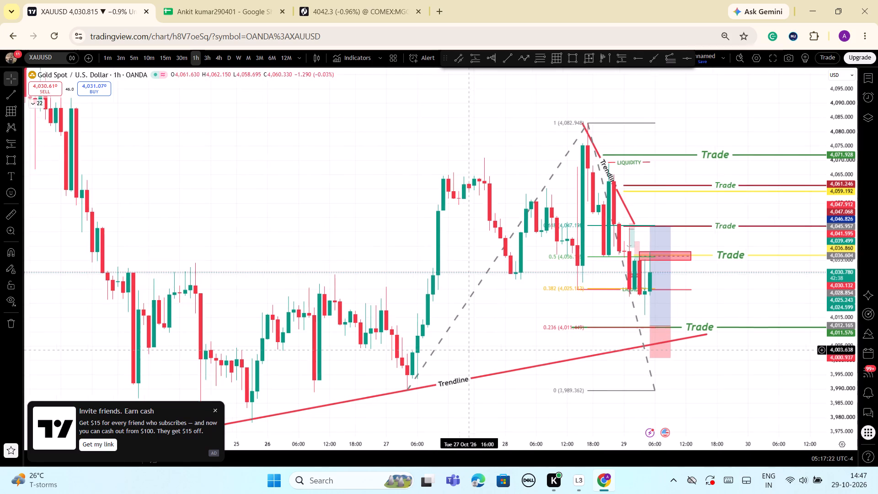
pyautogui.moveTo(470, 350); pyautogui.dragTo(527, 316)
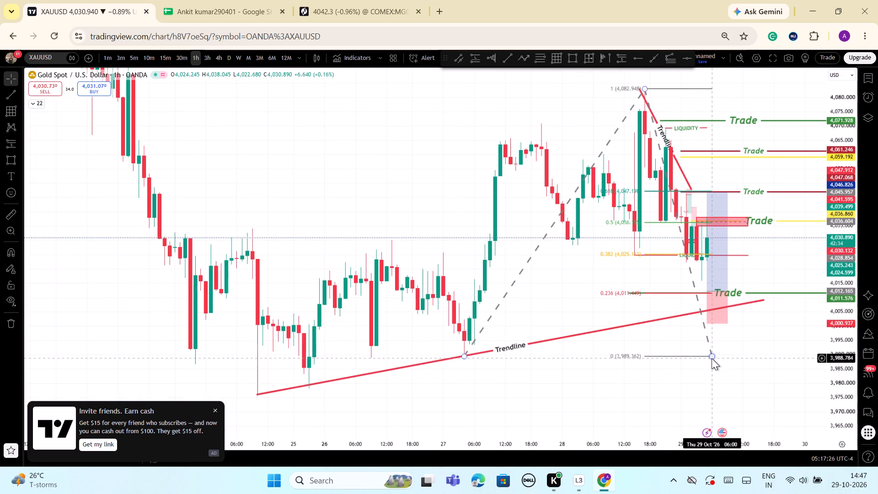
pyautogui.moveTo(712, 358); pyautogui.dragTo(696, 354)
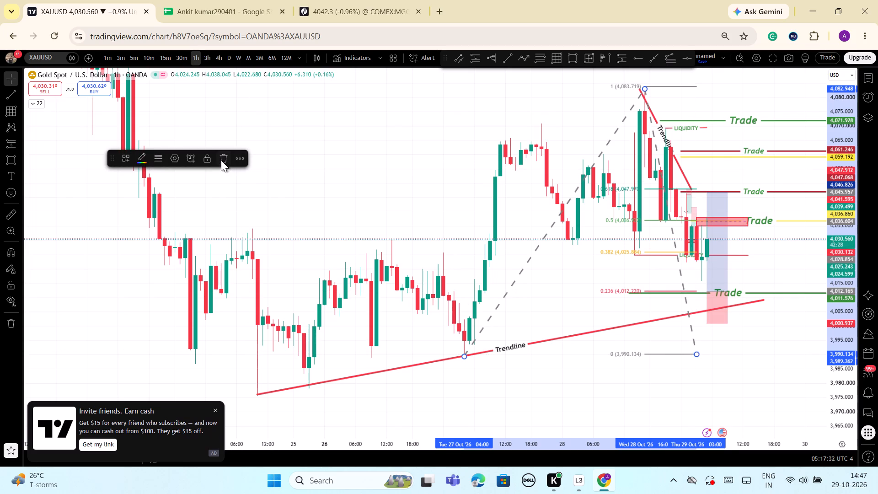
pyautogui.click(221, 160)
# Examine the long position on the hourly chart, then switch to the 1-minute timeframe and inspect the 29 Oct price action around it.
pyautogui.scroll(4, 730, 370)
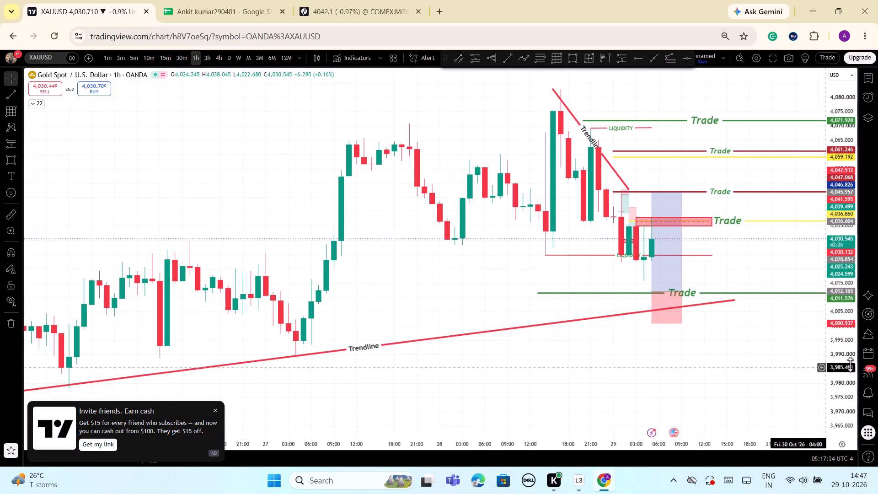
pyautogui.moveTo(851, 367); pyautogui.dragTo(852, 401)
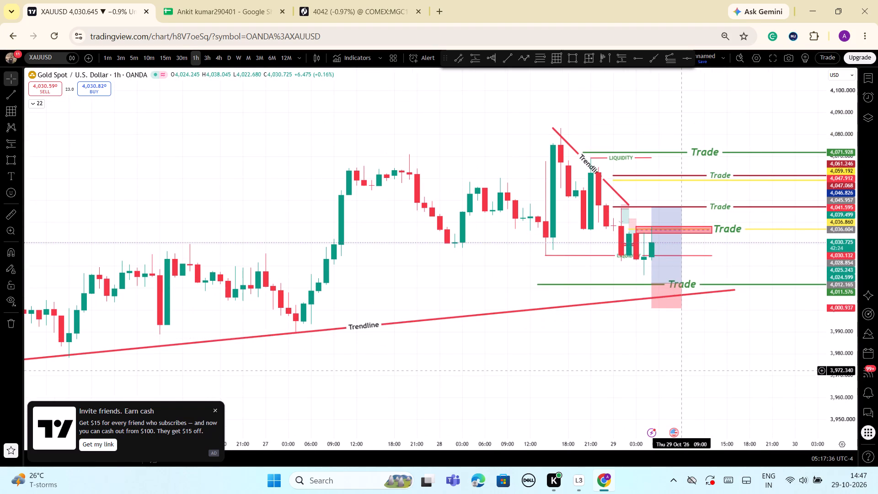
pyautogui.click(672, 301)
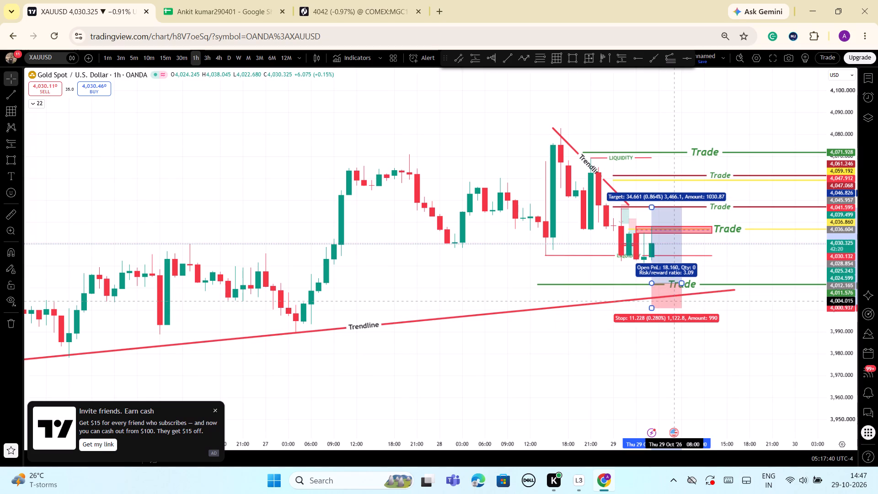
pyautogui.click(707, 354)
pyautogui.moveTo(830, 380); pyautogui.dragTo(834, 398)
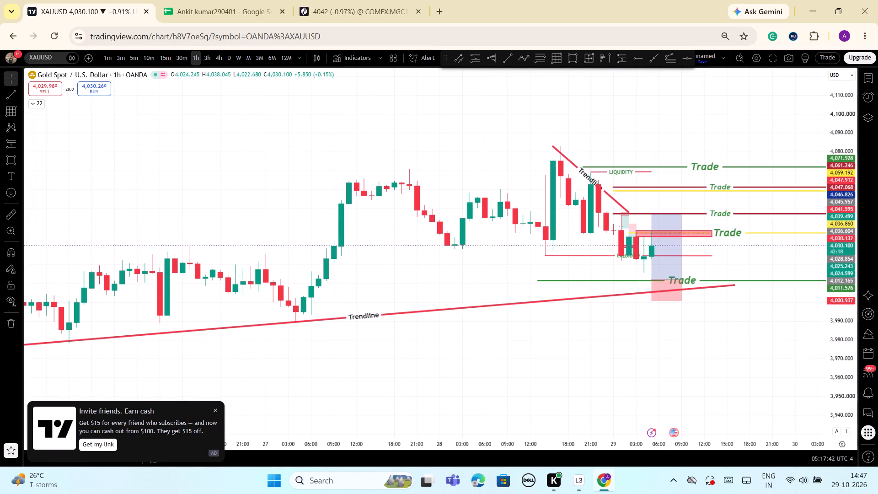
pyautogui.click(105, 61)
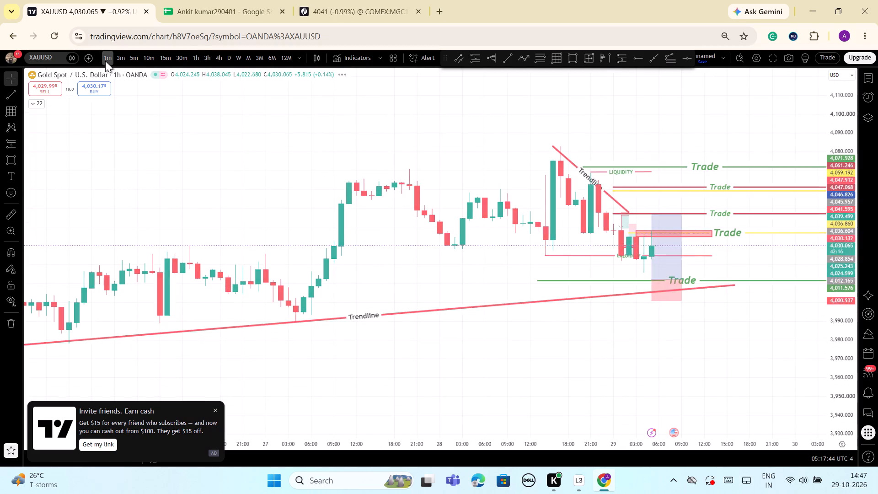
pyautogui.scroll(-2, 626, 339)
pyautogui.scroll(-5, 663, 345)
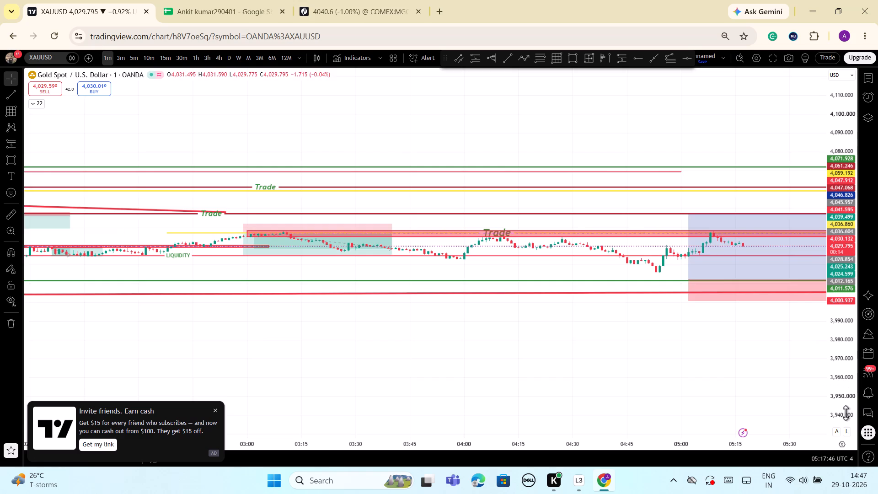
pyautogui.moveTo(846, 413); pyautogui.dragTo(805, 203)
pyautogui.scroll(3, 836, 383)
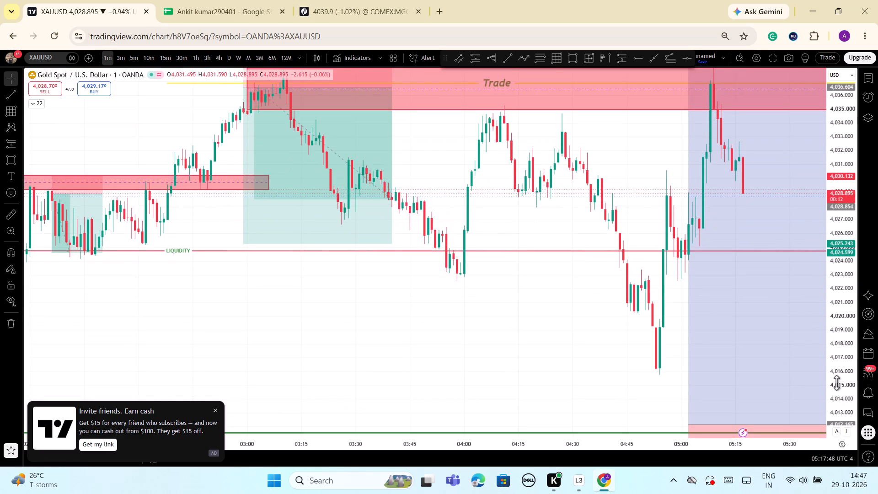
pyautogui.scroll(3, 836, 383)
pyautogui.moveTo(844, 288); pyautogui.dragTo(844, 493)
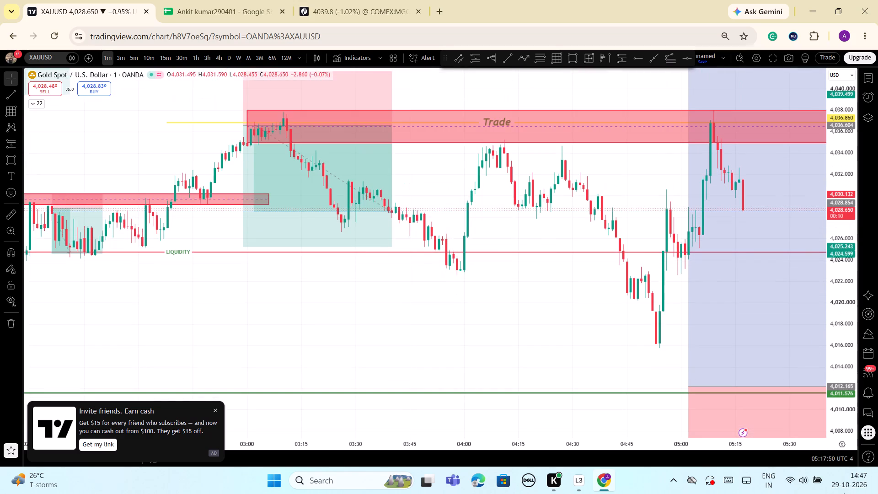
pyautogui.moveTo(844, 493); pyautogui.dragTo(837, 493)
pyautogui.moveTo(836, 299); pyautogui.dragTo(849, 392)
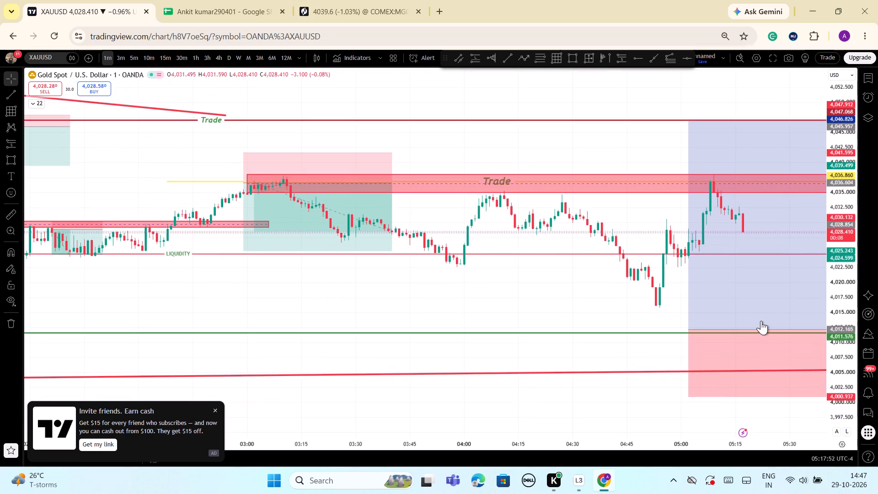
pyautogui.moveTo(591, 301); pyautogui.dragTo(524, 284)
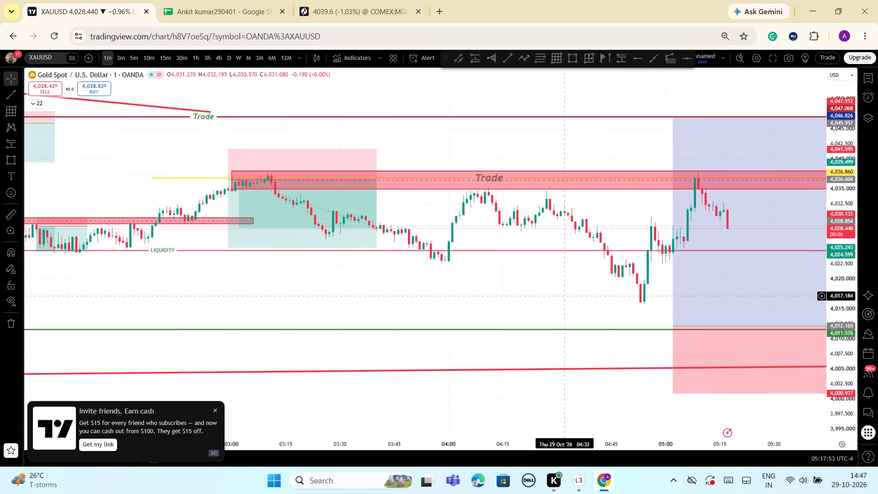
pyautogui.moveTo(524, 284); pyautogui.dragTo(492, 269)
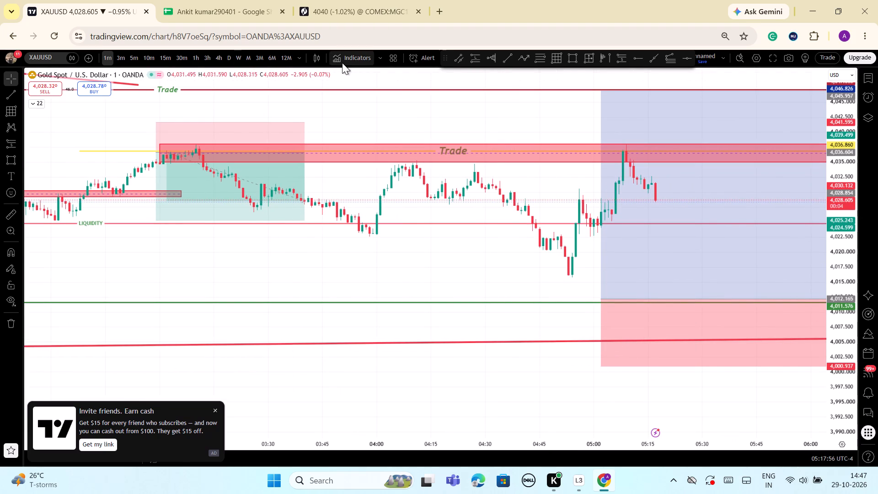
# Draw a trend line from the 4,016.040 low at 04:54 to 4,016.398 at 05:44 on 29 Oct and apply the LIQUIDITY template.
pyautogui.click(504, 60)
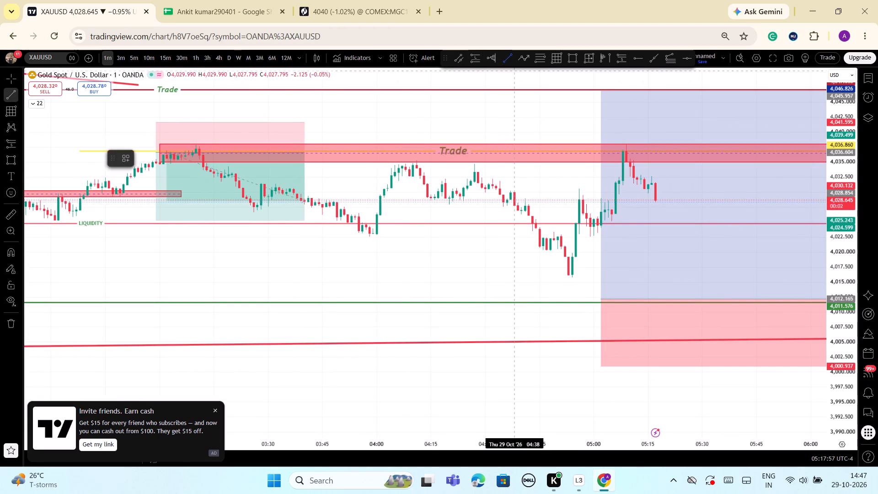
pyautogui.click(573, 276)
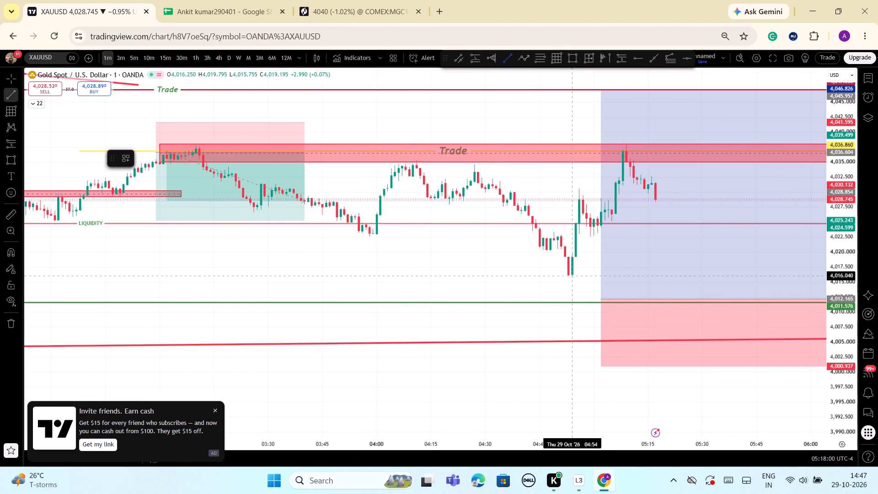
pyautogui.click(751, 274)
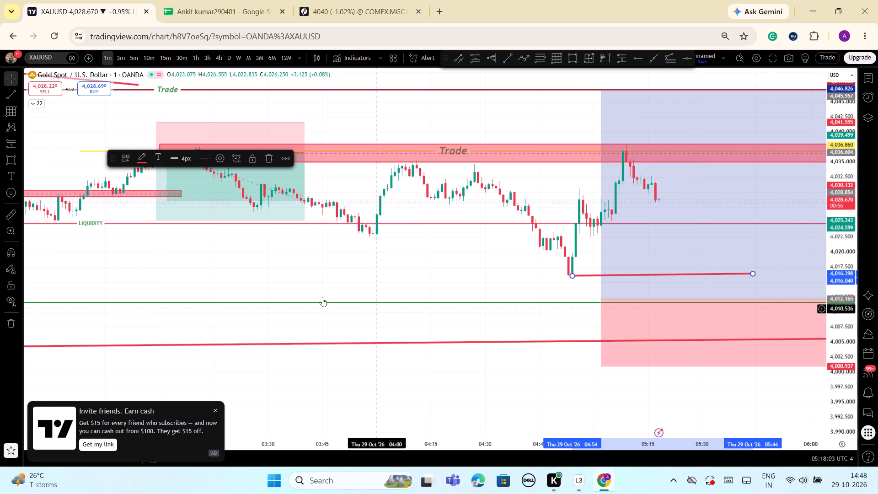
pyautogui.click(125, 161)
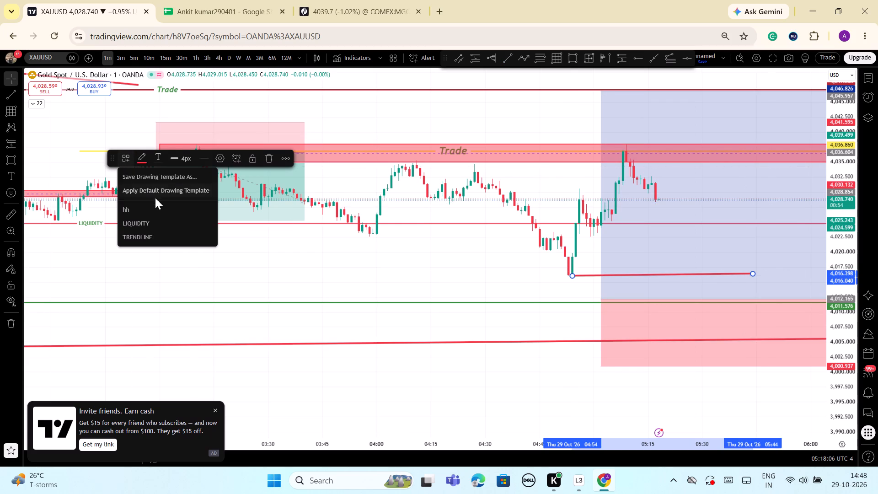
pyautogui.click(151, 220)
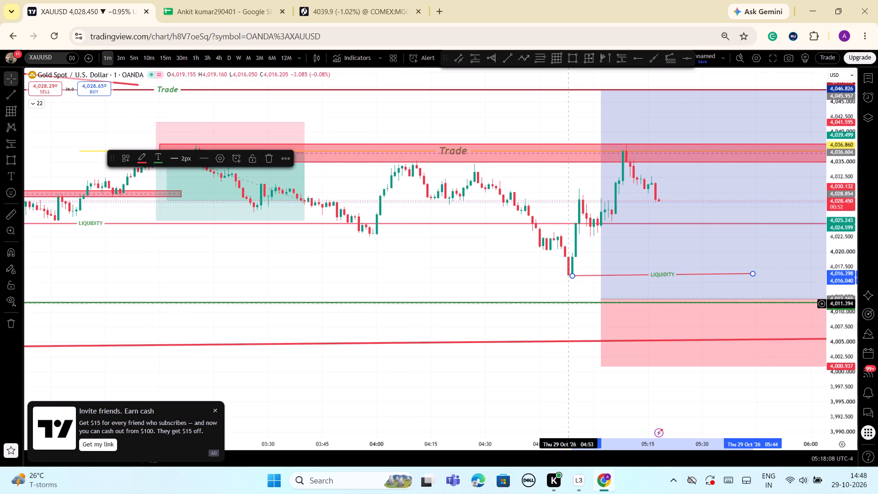
# Extend the new LIQUIDITY line's end point to 4,016.255 at 05:52 on 29 Oct, keeping the line nearly level.
pyautogui.moveTo(751, 274); pyautogui.dragTo(751, 274)
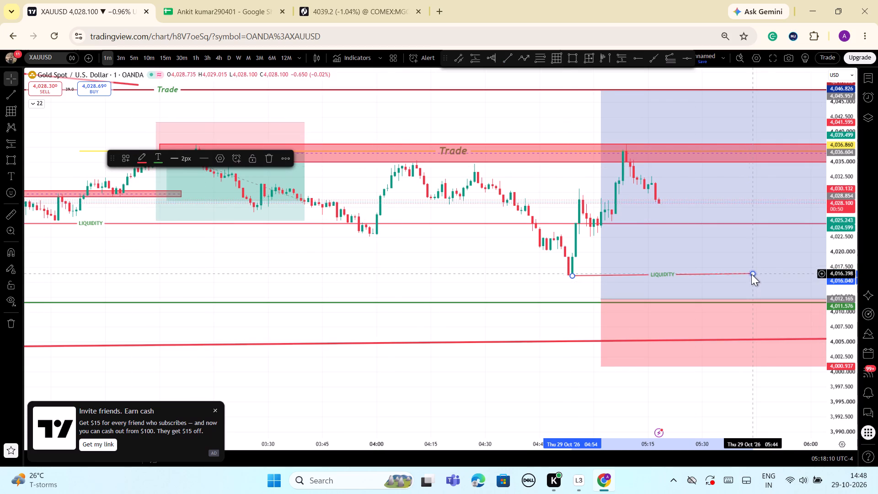
pyautogui.moveTo(751, 274); pyautogui.dragTo(770, 274)
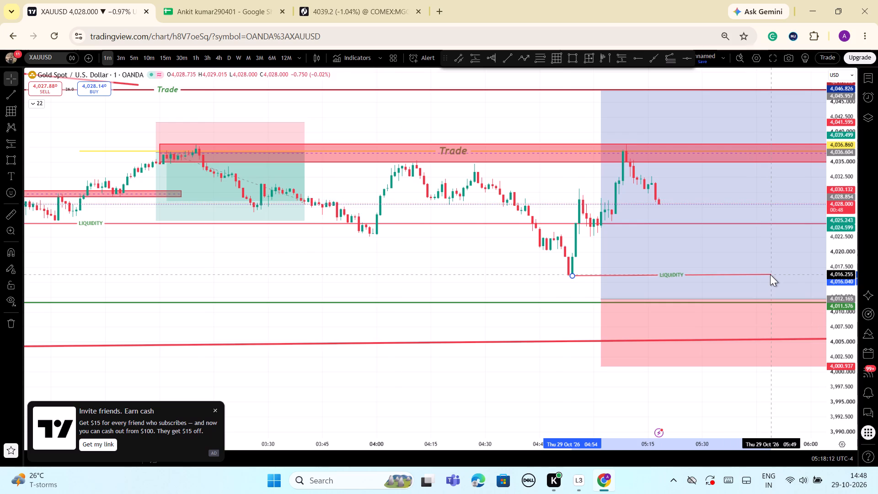
pyautogui.moveTo(770, 274); pyautogui.dragTo(772, 274)
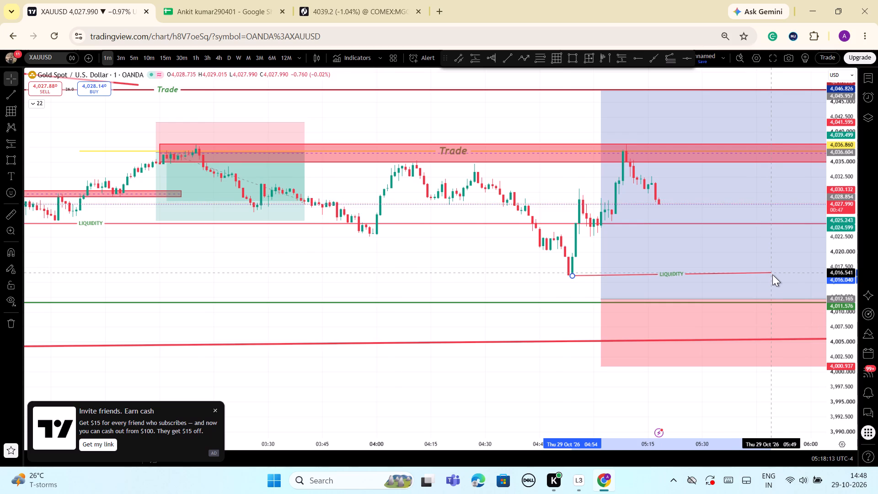
pyautogui.moveTo(772, 274); pyautogui.dragTo(776, 273)
pyautogui.click(434, 274)
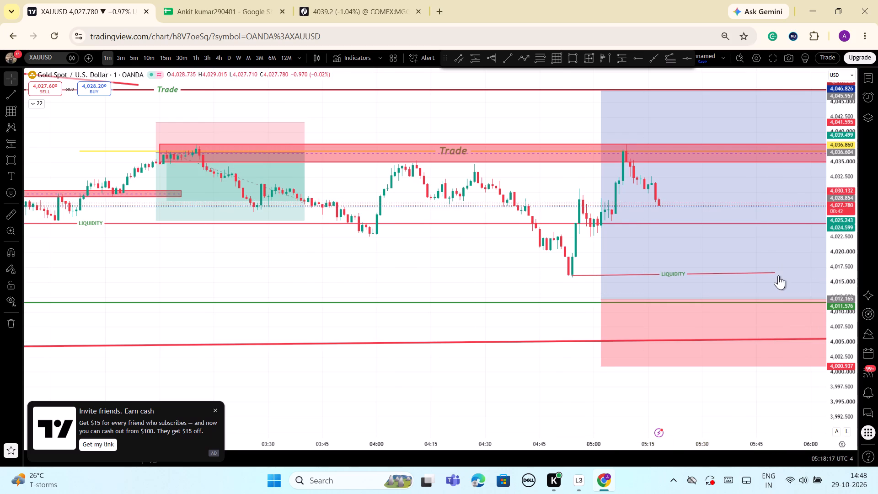
pyautogui.moveTo(774, 271); pyautogui.dragTo(775, 273)
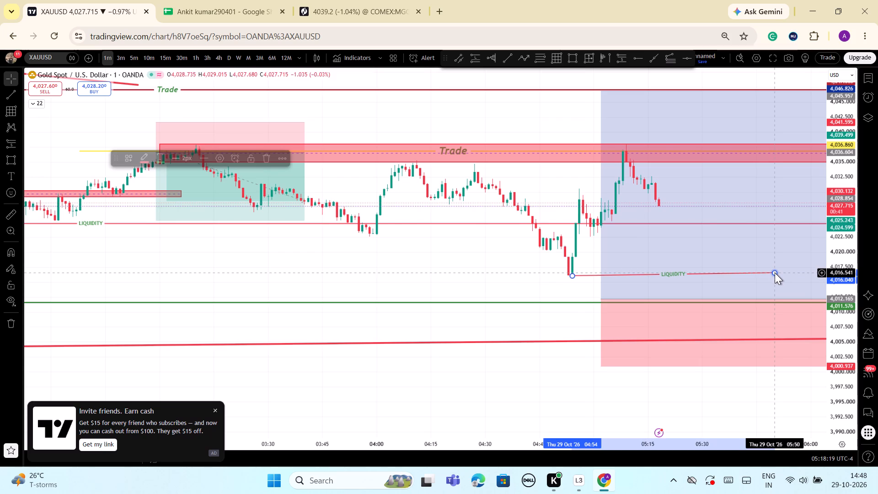
pyautogui.moveTo(775, 273); pyautogui.dragTo(775, 276)
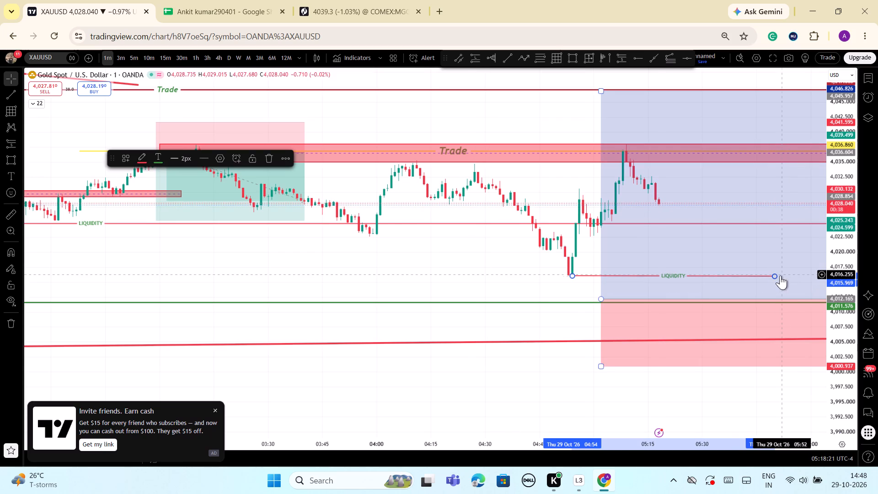
pyautogui.moveTo(776, 276); pyautogui.dragTo(782, 274)
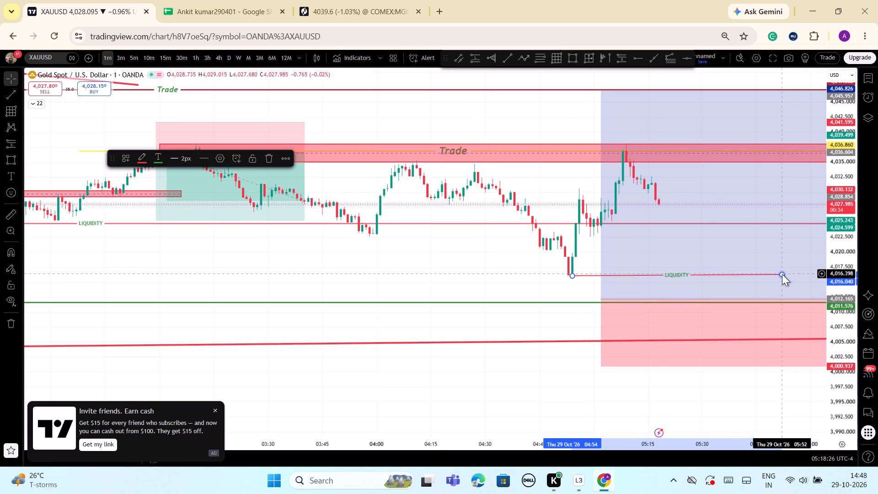
pyautogui.click(782, 274)
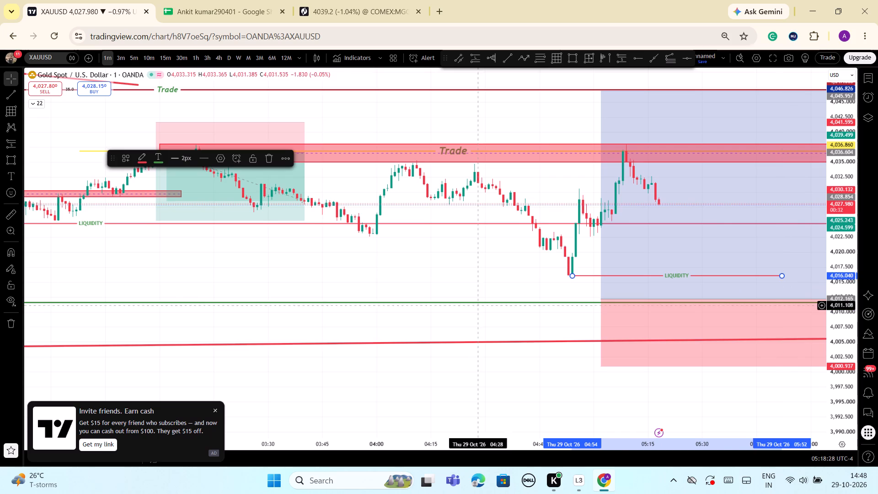
pyautogui.click(782, 276)
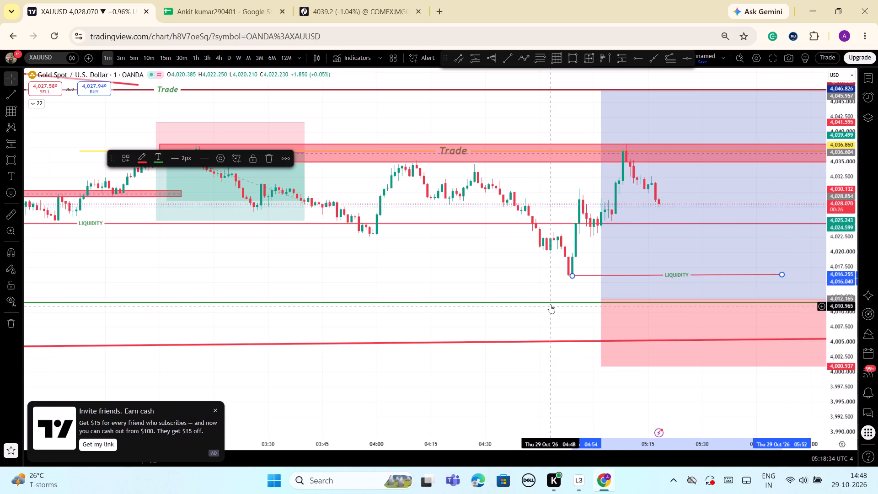
pyautogui.click(493, 282)
# Delete the yellow Trade line at 4,036.860 that runs through the red zone.
pyautogui.scroll(3, 877, 289)
pyautogui.moveTo(485, 273); pyautogui.dragTo(381, 247)
pyautogui.scroll(2, 683, 279)
pyautogui.scroll(-2, 696, 303)
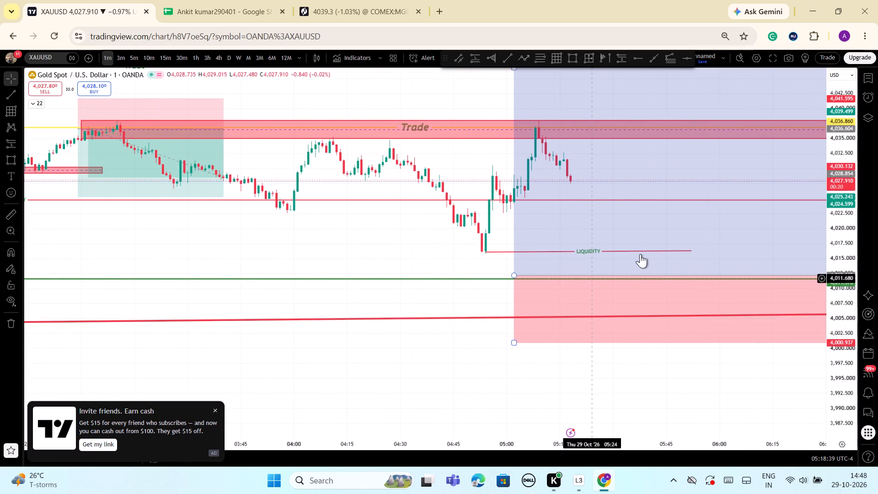
pyautogui.scroll(-3, 723, 322)
pyautogui.moveTo(491, 227); pyautogui.dragTo(368, 301)
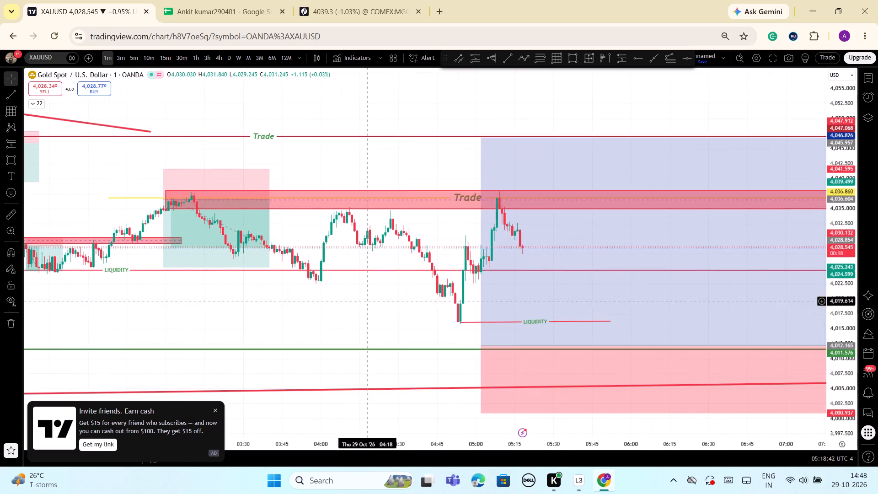
pyautogui.scroll(-1, 741, 429)
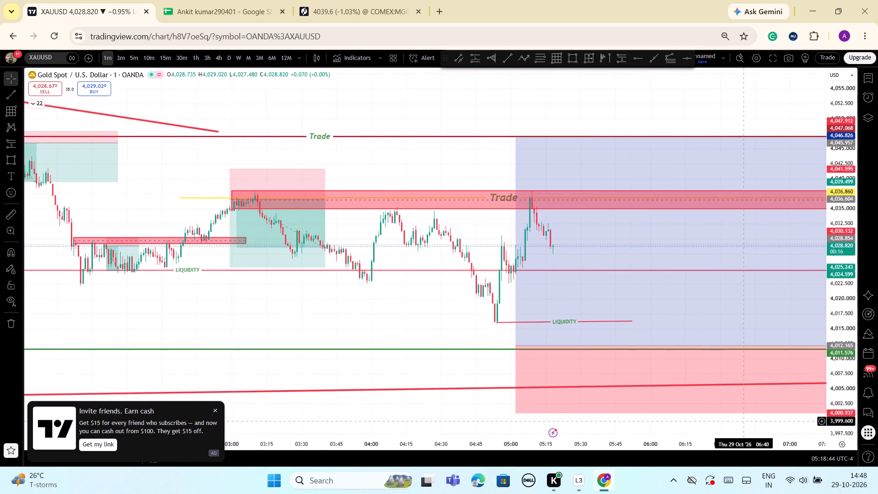
pyautogui.scroll(-2, 744, 421)
pyautogui.scroll(-1, 792, 443)
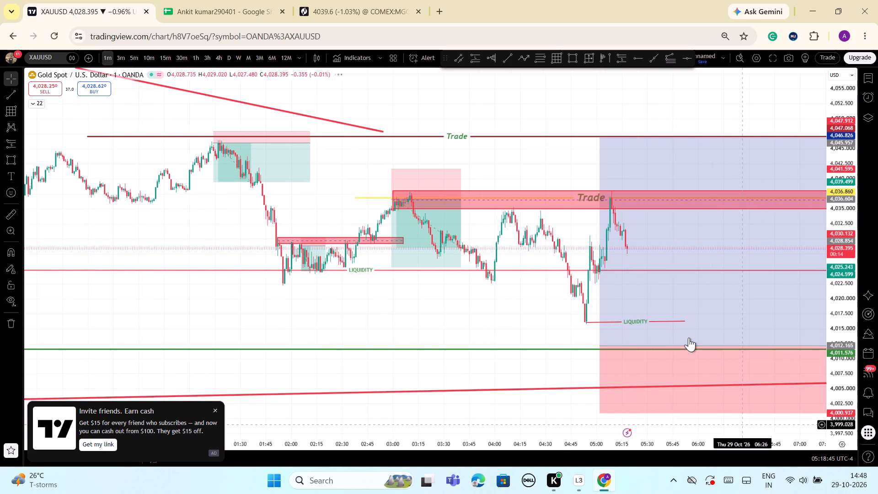
pyautogui.click(359, 197)
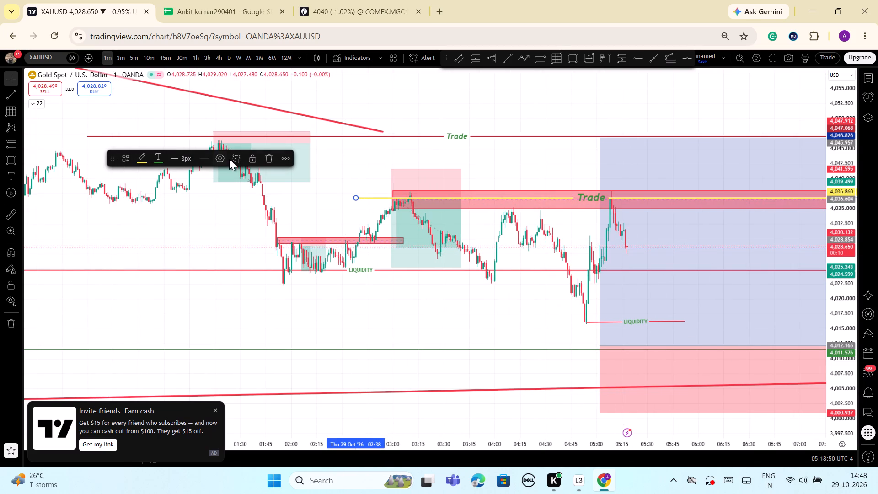
pyautogui.click(483, 107)
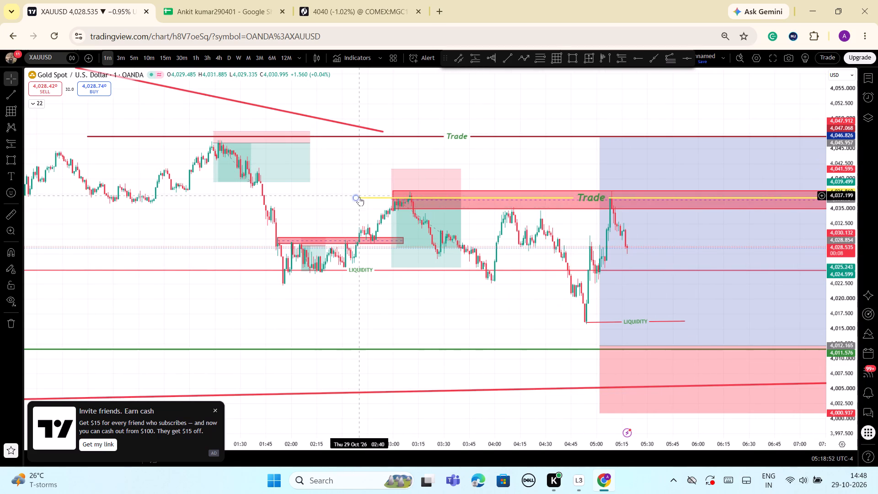
pyautogui.click(359, 197)
pyautogui.click(266, 159)
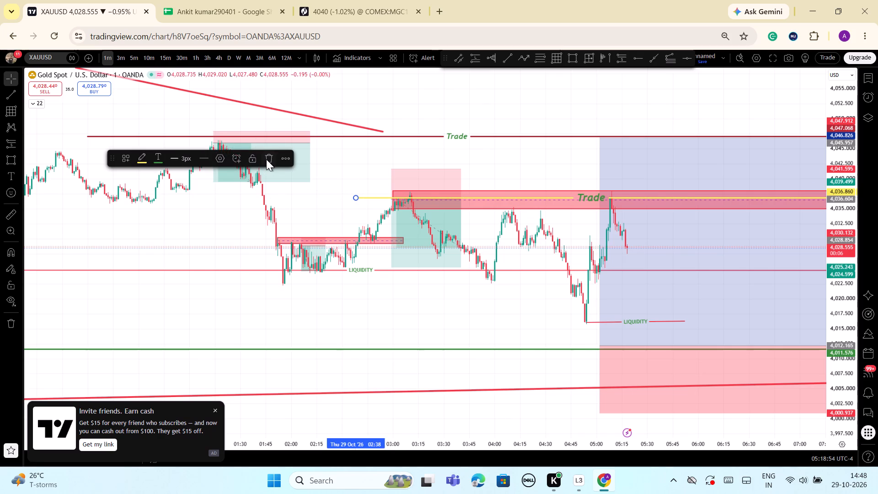
# Lower the stop of the short position starting at 02:59 on 29 Oct to 4,039.057.
pyautogui.moveTo(390, 169); pyautogui.dragTo(391, 188)
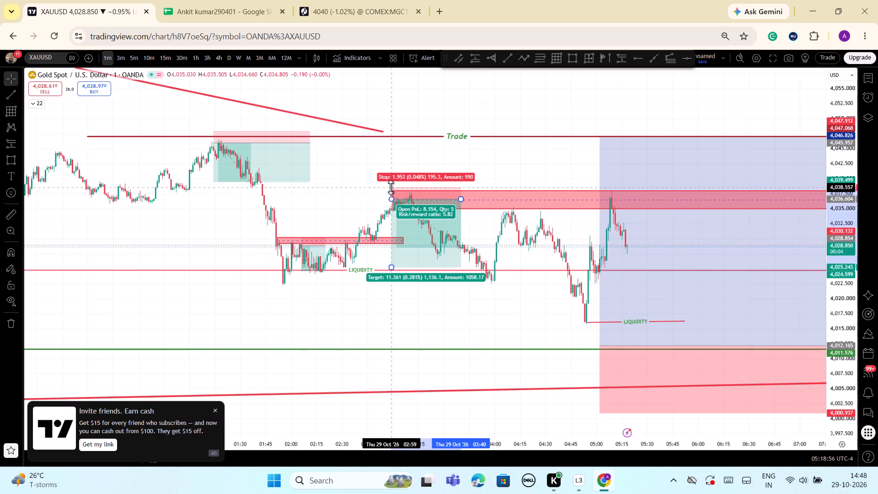
pyautogui.moveTo(391, 188); pyautogui.dragTo(393, 185)
pyautogui.click(516, 153)
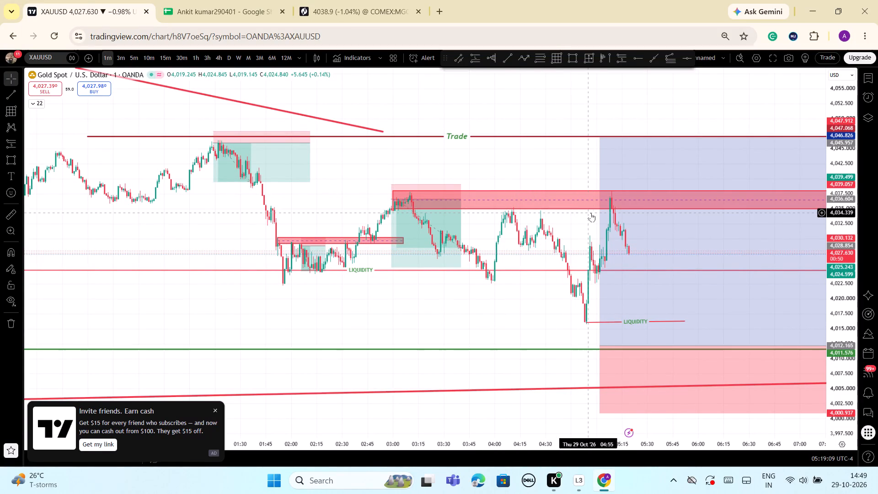
# Draw a trend line from 4,035.340 at 04:10 to 4,035.269 at 05:09 on 29 Oct and apply the LIQUIDITY template.
pyautogui.click(506, 60)
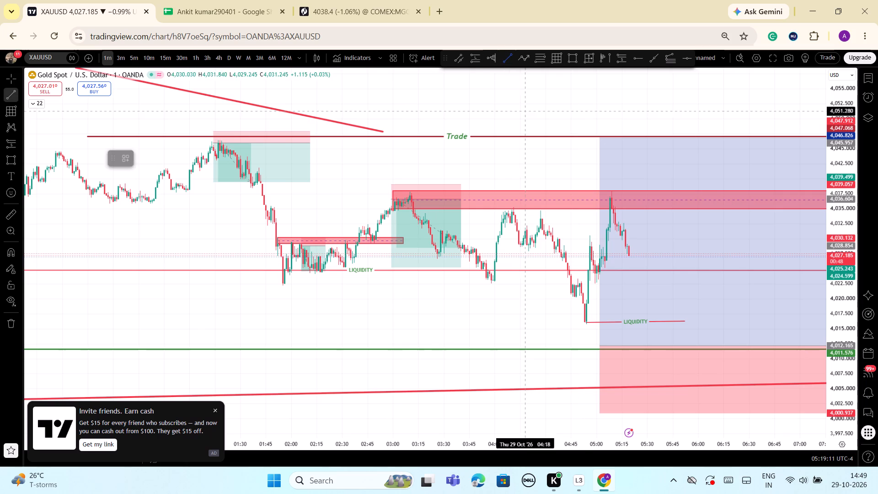
pyautogui.moveTo(512, 207); pyautogui.dragTo(520, 207)
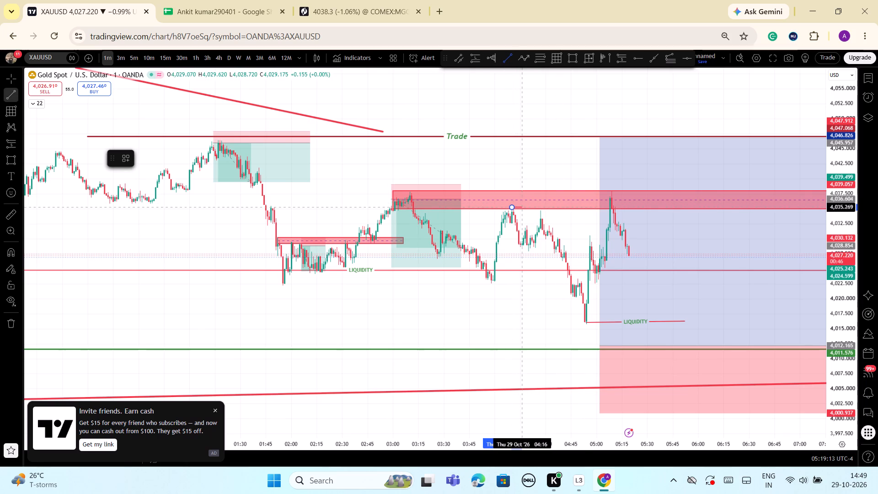
pyautogui.click(611, 207)
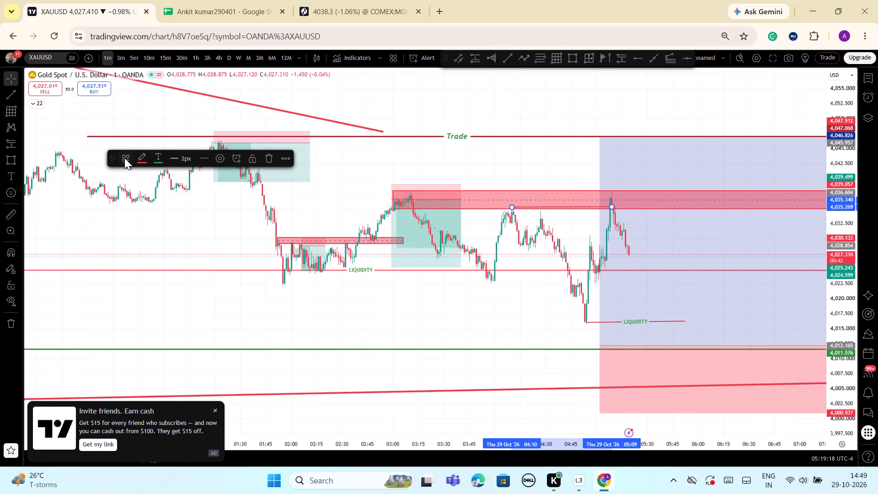
pyautogui.click(124, 158)
pyautogui.click(142, 220)
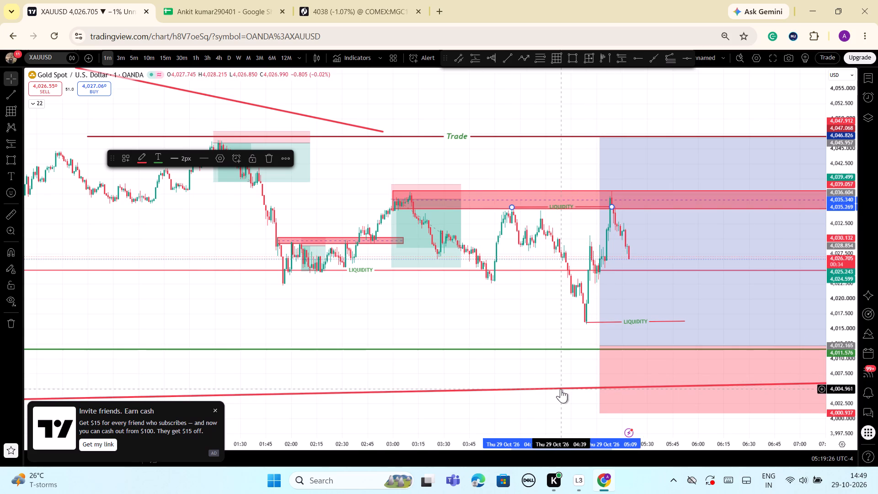
# Examine the 1-minute price action around the red zone, the LIQUIDITY and Trade levels and the long position at different scales.
pyautogui.scroll(2, 561, 389)
pyautogui.scroll(-2, 561, 389)
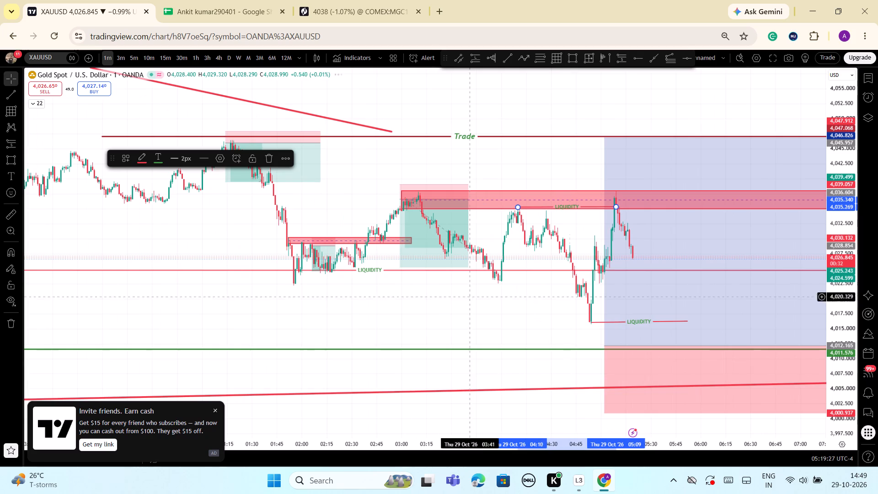
pyautogui.moveTo(514, 326); pyautogui.dragTo(483, 303)
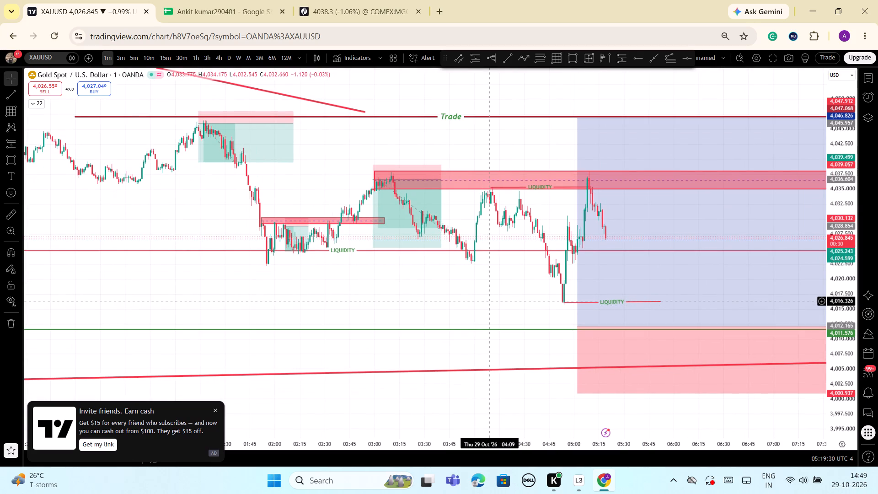
pyautogui.scroll(-1, 490, 301)
pyautogui.moveTo(850, 302); pyautogui.dragTo(850, 335)
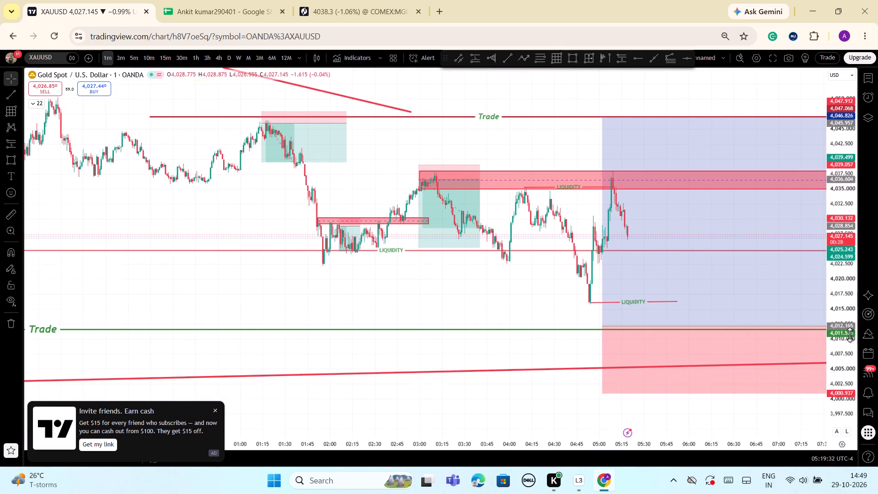
pyautogui.moveTo(850, 335); pyautogui.dragTo(851, 342)
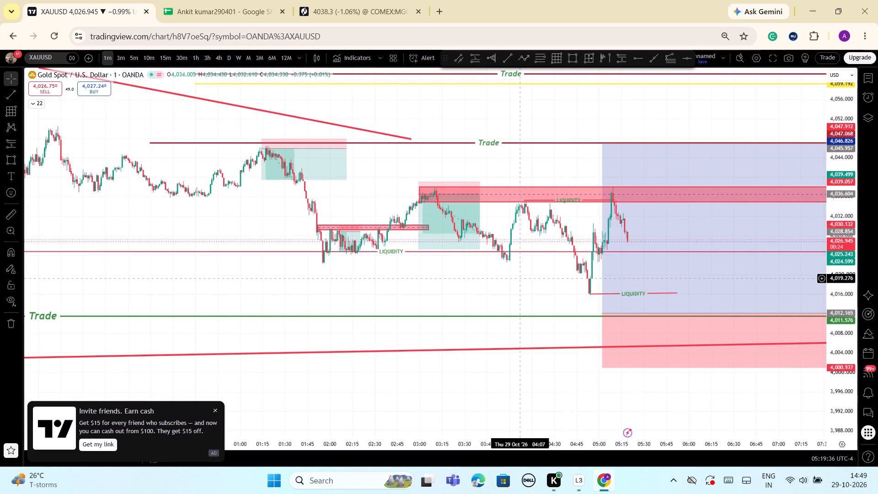
pyautogui.scroll(-1, 520, 279)
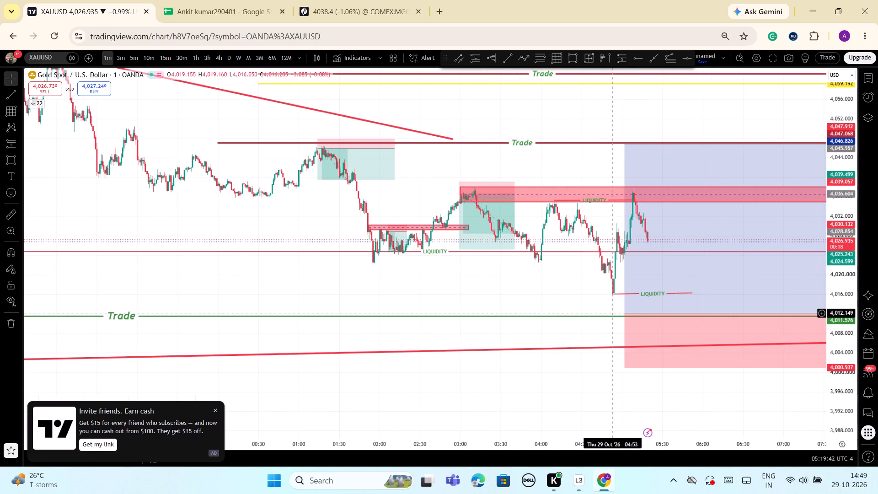
pyautogui.scroll(-3, 765, 358)
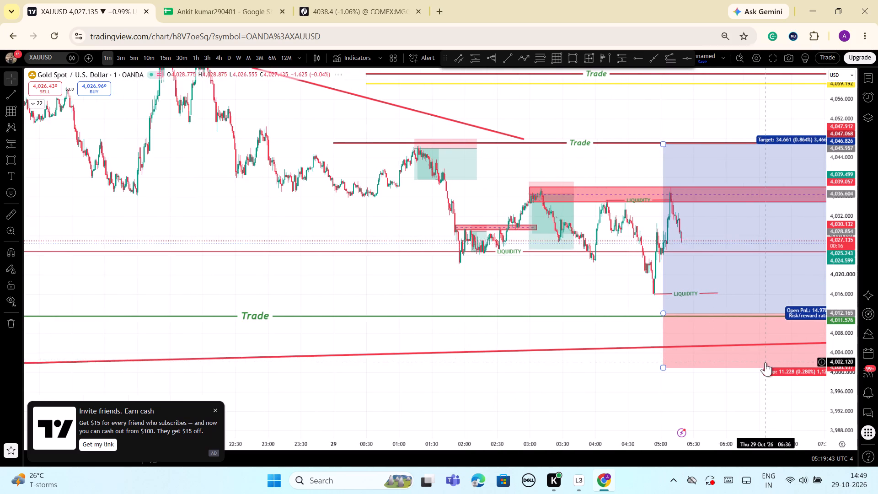
pyautogui.scroll(-1, 765, 362)
pyautogui.scroll(8, 765, 362)
pyautogui.moveTo(848, 413); pyautogui.dragTo(849, 369)
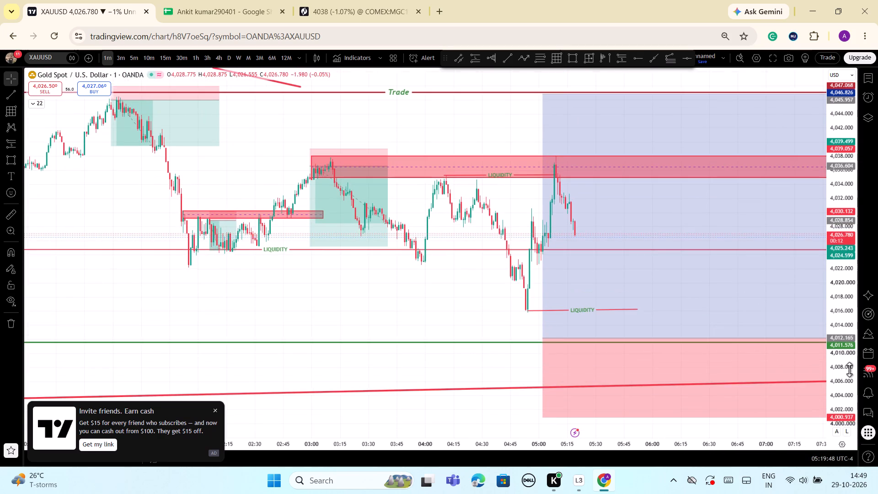
pyautogui.scroll(2, 848, 370)
pyautogui.scroll(-2, 845, 373)
pyautogui.moveTo(846, 222); pyautogui.dragTo(856, 268)
pyautogui.scroll(2, 348, 296)
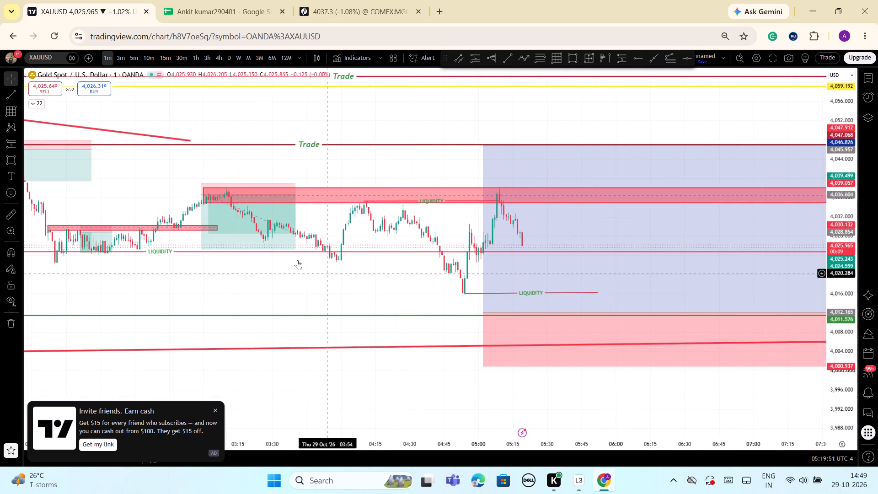
pyautogui.moveTo(836, 398); pyautogui.dragTo(836, 368)
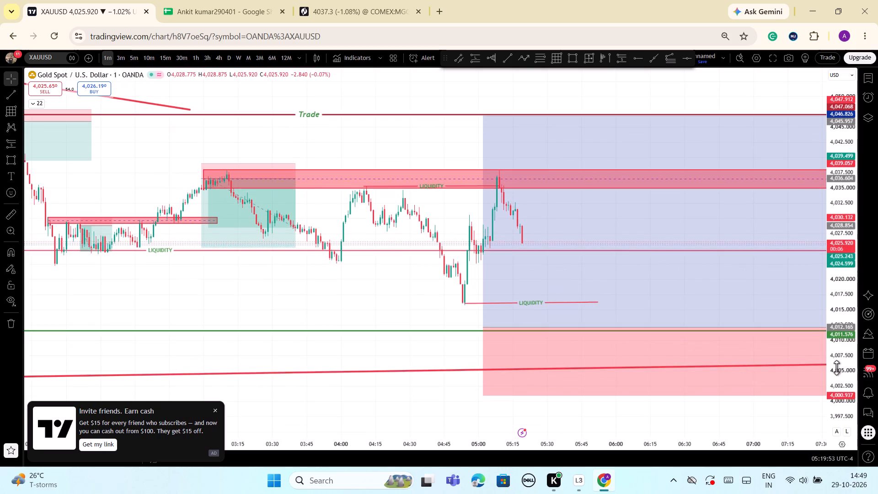
pyautogui.scroll(1, 839, 370)
pyautogui.scroll(-1, 839, 370)
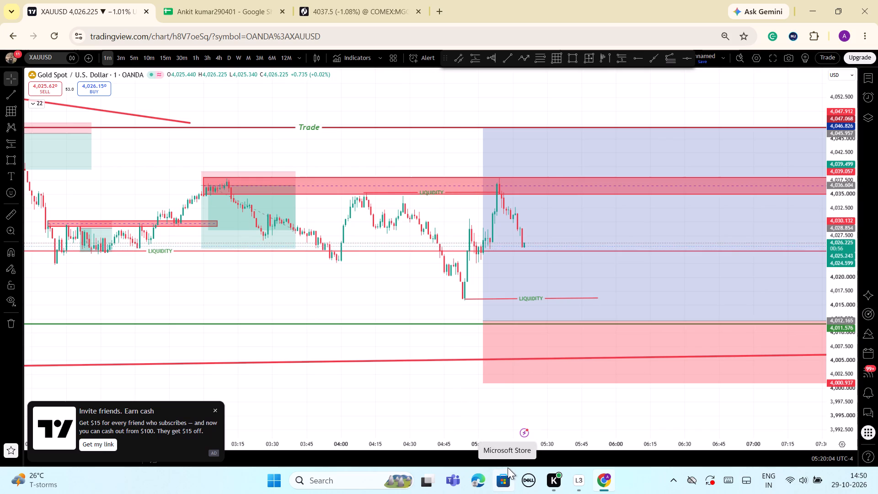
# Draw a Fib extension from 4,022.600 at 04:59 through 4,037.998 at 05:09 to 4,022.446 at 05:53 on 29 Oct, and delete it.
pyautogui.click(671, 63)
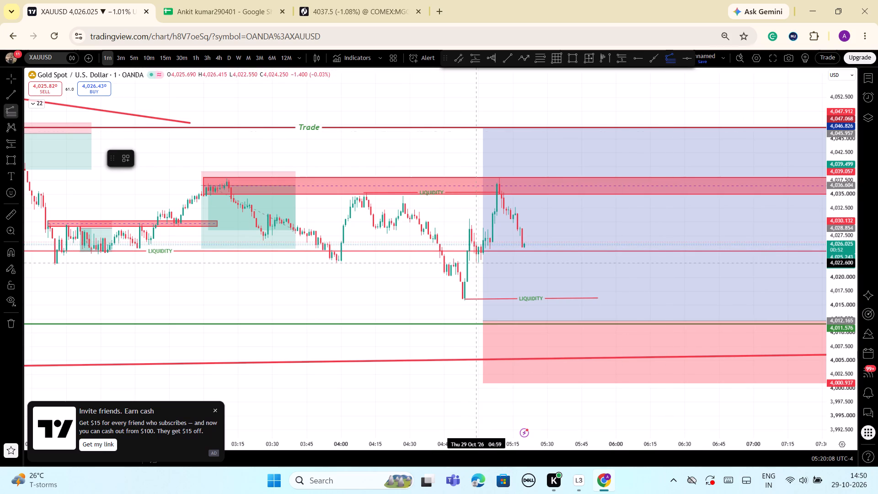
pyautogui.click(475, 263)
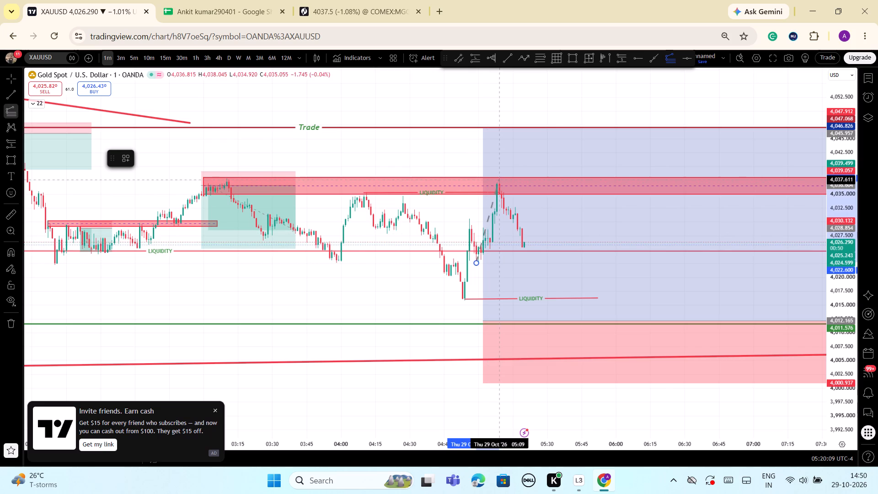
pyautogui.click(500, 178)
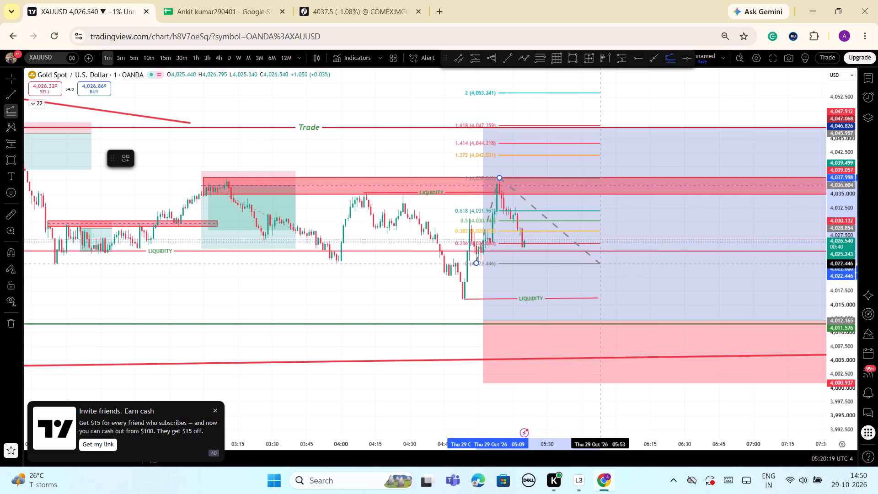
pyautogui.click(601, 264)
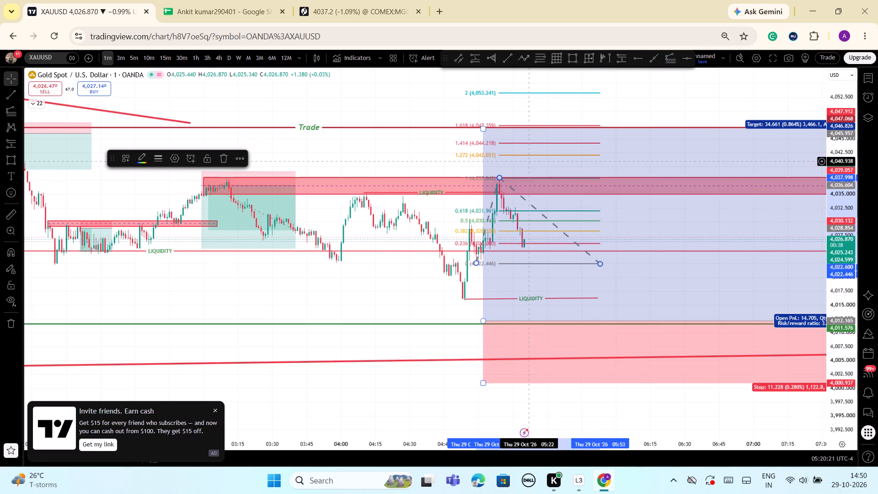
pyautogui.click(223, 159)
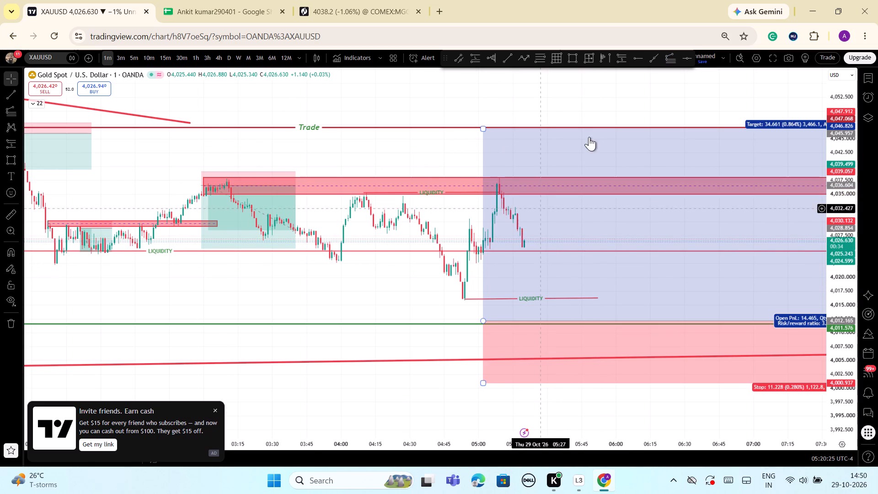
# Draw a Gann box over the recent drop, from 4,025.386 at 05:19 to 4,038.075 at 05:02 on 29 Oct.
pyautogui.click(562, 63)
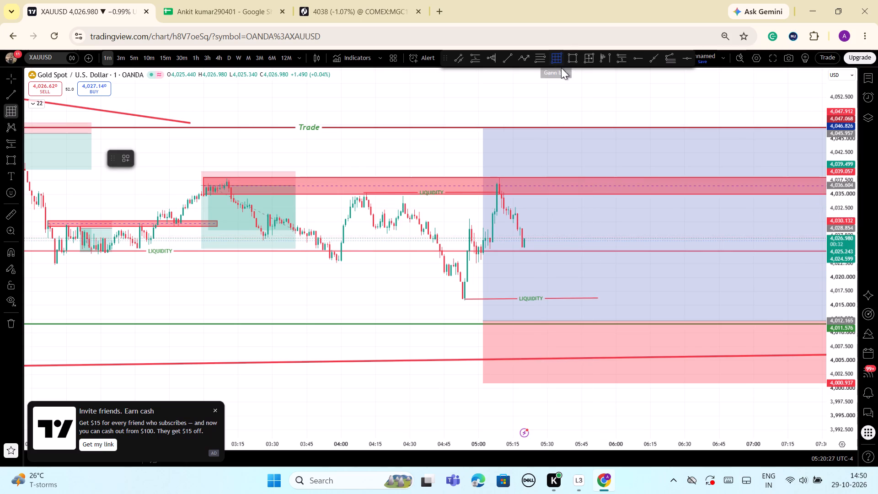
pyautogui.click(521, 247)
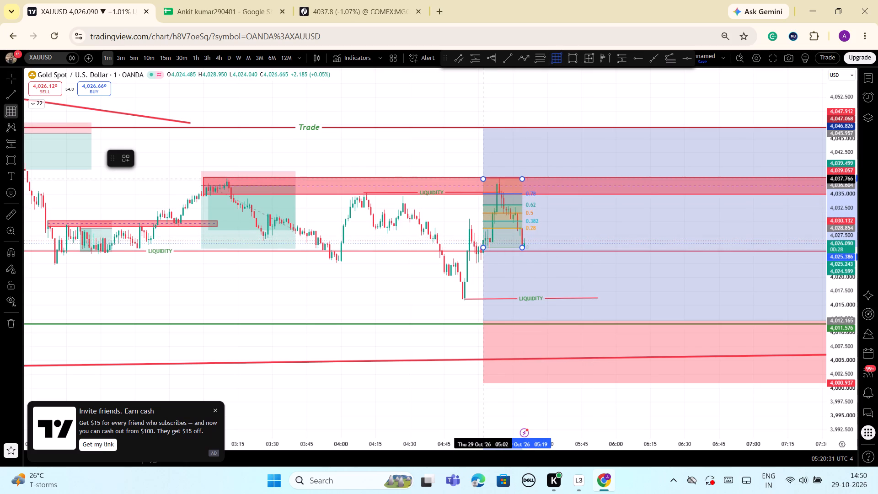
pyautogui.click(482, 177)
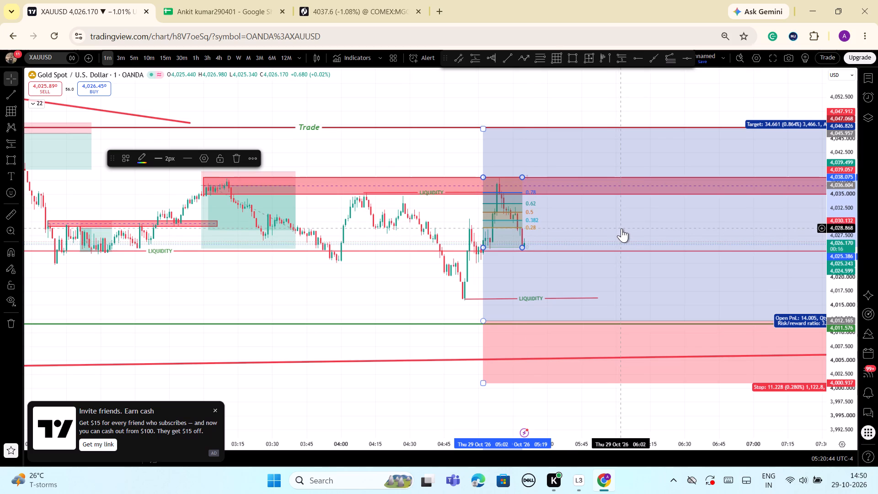
# Delete the long position with its entry at 4,012.165 and stop at 4,000.937.
pyautogui.click(503, 223)
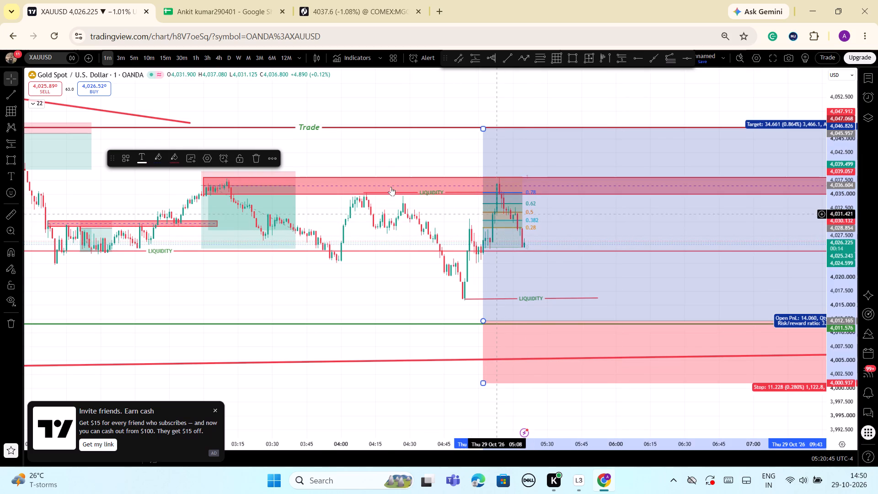
pyautogui.click(255, 157)
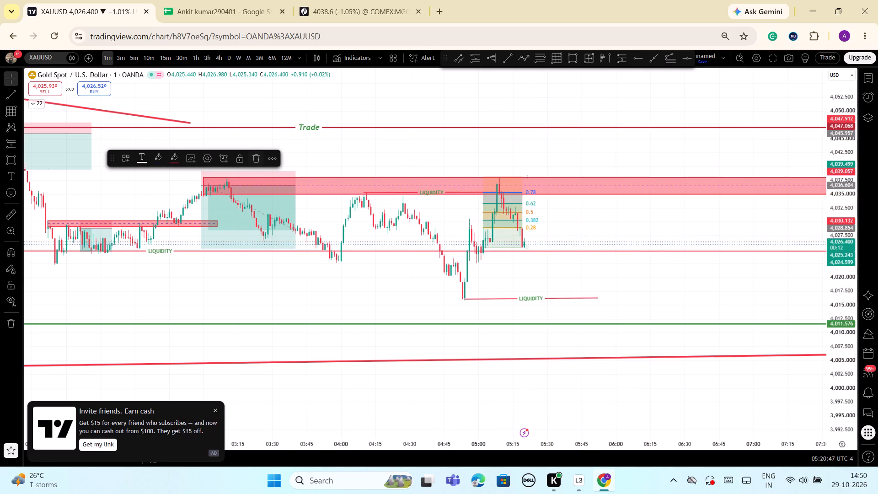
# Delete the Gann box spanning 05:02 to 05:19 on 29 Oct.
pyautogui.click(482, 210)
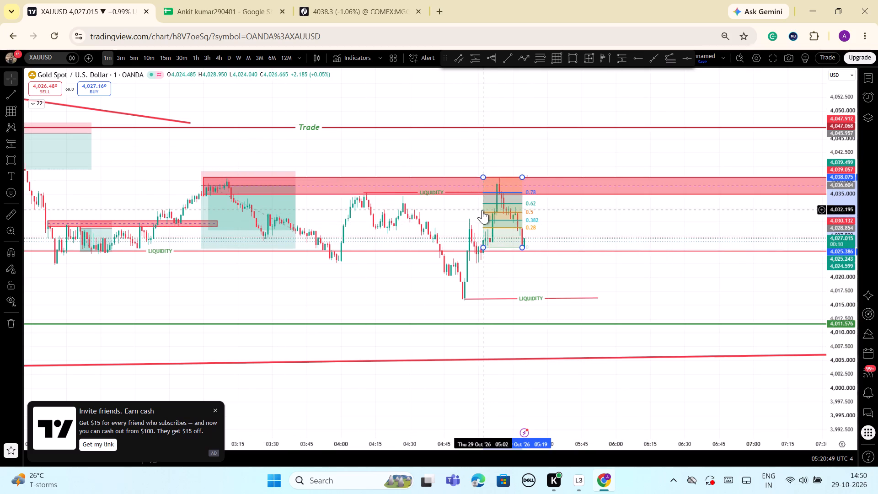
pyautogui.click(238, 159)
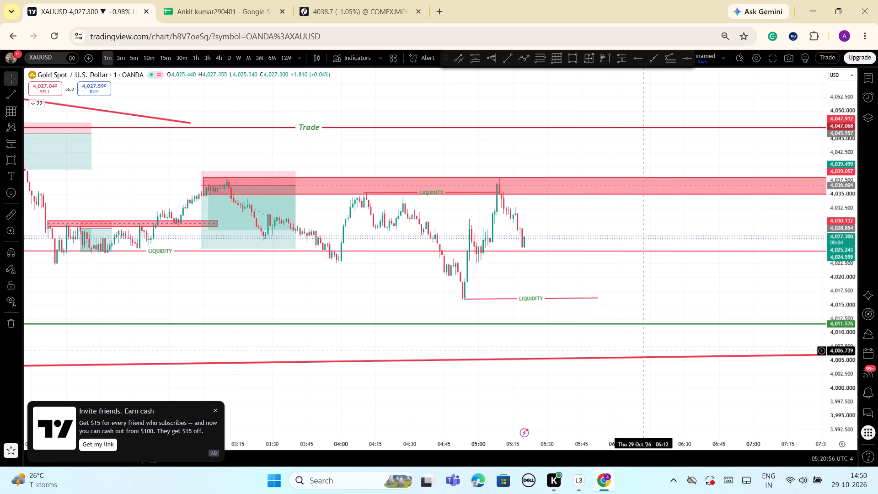
# Examine the 1-minute price action from late 28 Oct onward against the LIQUIDITY lines, the red zones and the Trade levels.
pyautogui.scroll(-2, 648, 363)
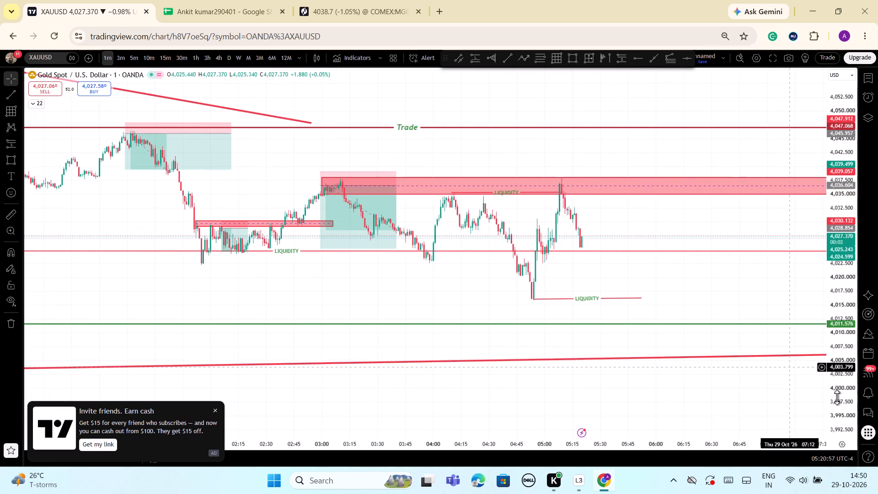
pyautogui.moveTo(839, 400); pyautogui.dragTo(842, 382)
pyautogui.scroll(1, 811, 392)
pyautogui.scroll(-1, 811, 392)
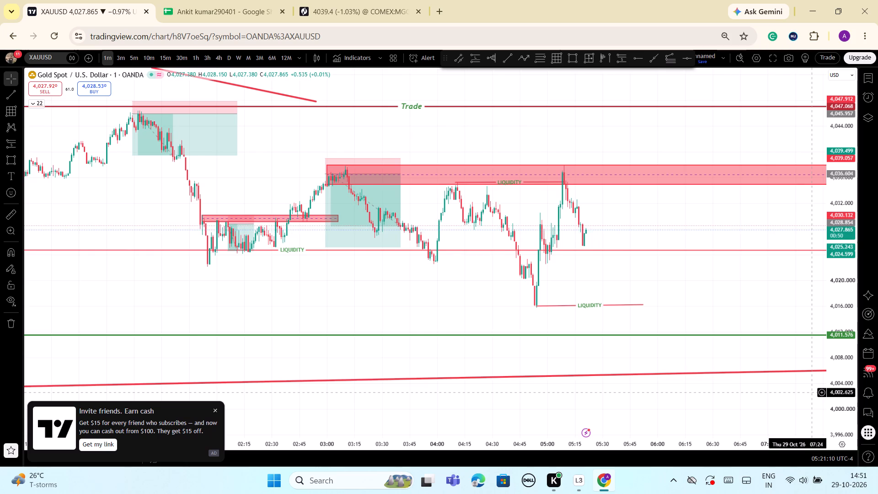
pyautogui.scroll(-2, 811, 392)
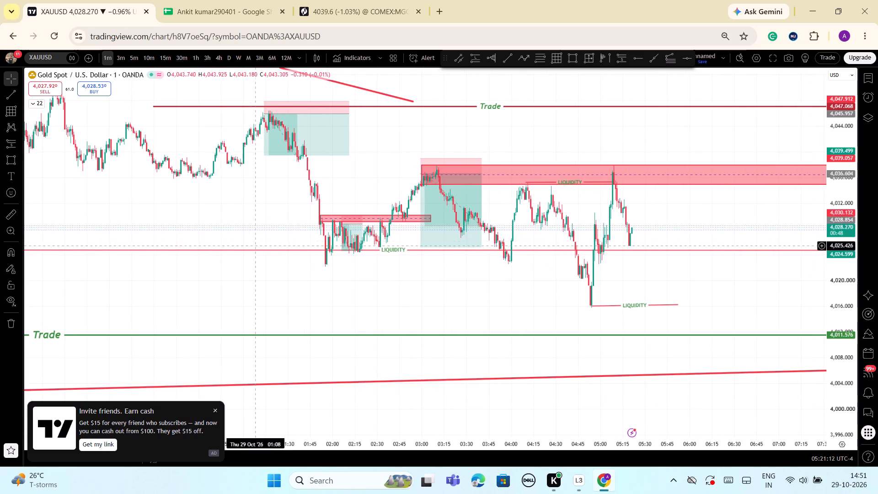
pyautogui.scroll(-2, 260, 257)
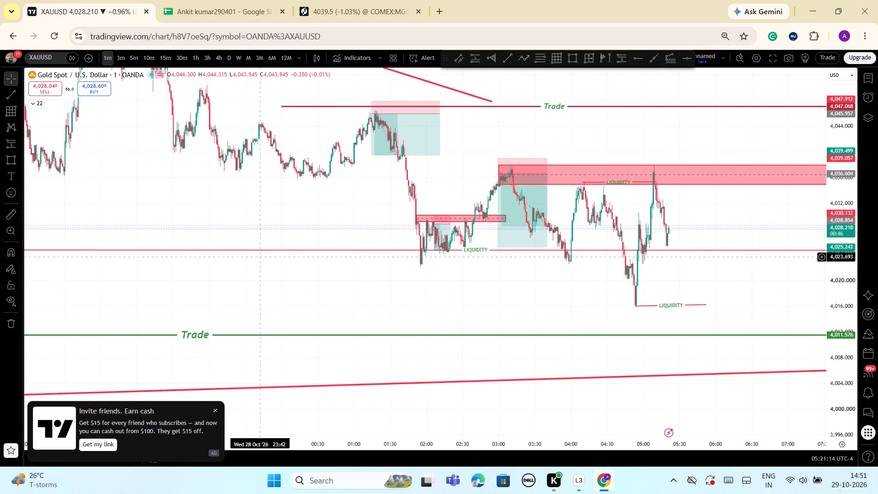
pyautogui.scroll(-1, 260, 257)
pyautogui.scroll(3, 260, 257)
pyautogui.scroll(-3, 262, 258)
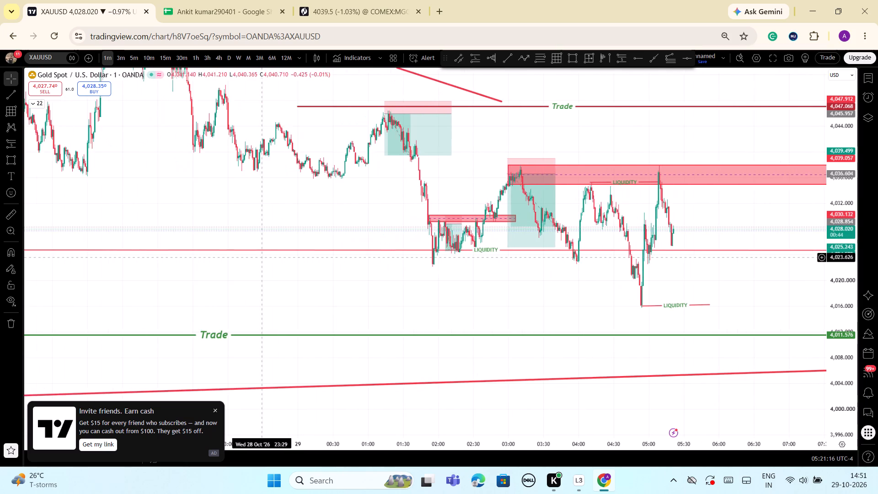
# Shorten the long LIQUIDITY line from the 28 Oct low so its later end sits at about 4,024.96 at 02:41 on 29 Oct.
pyautogui.scroll(-6, 262, 258)
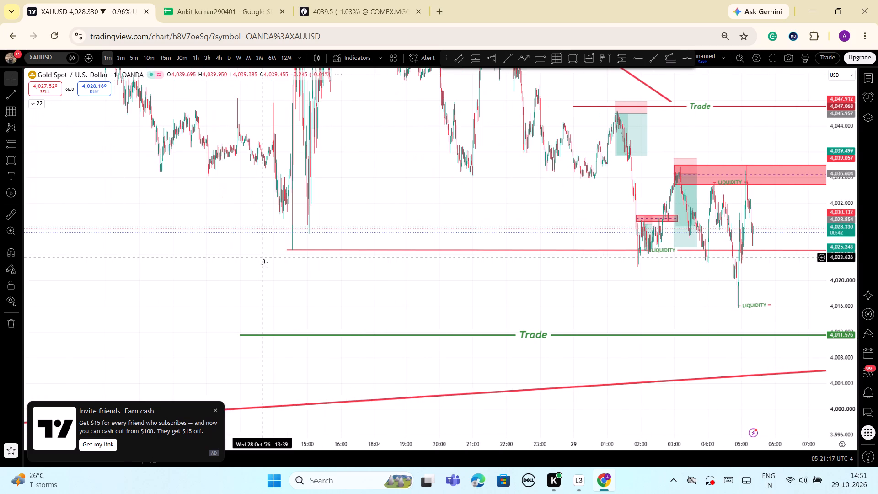
pyautogui.moveTo(670, 293); pyautogui.dragTo(448, 293)
pyautogui.scroll(-4, 428, 302)
pyautogui.moveTo(497, 286); pyautogui.dragTo(295, 263)
pyautogui.moveTo(658, 230); pyautogui.dragTo(509, 232)
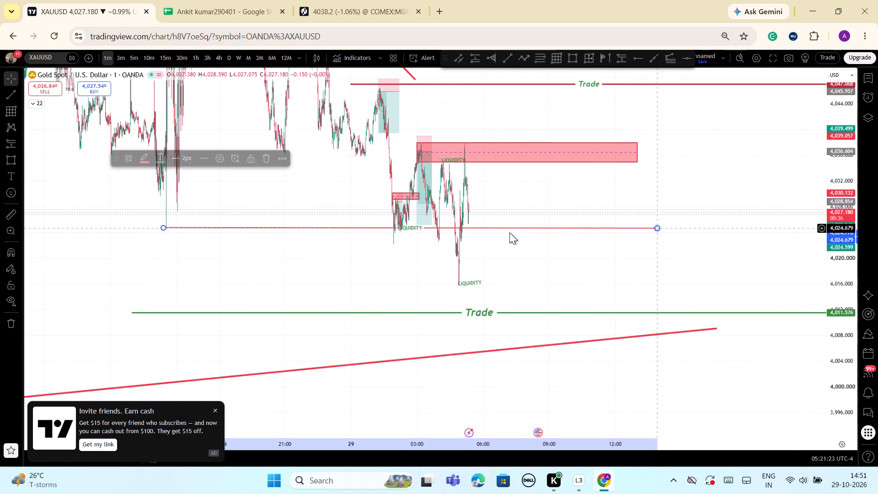
pyautogui.moveTo(509, 232); pyautogui.dragTo(384, 227)
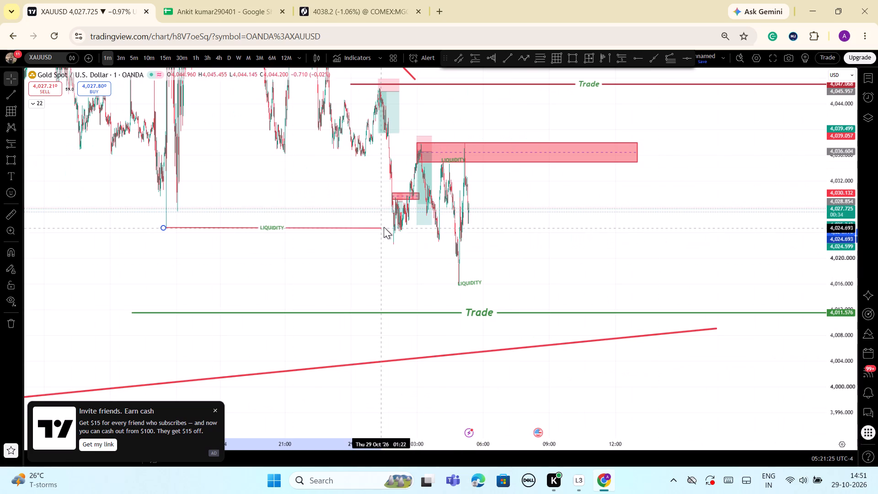
pyautogui.moveTo(384, 227); pyautogui.dragTo(407, 227)
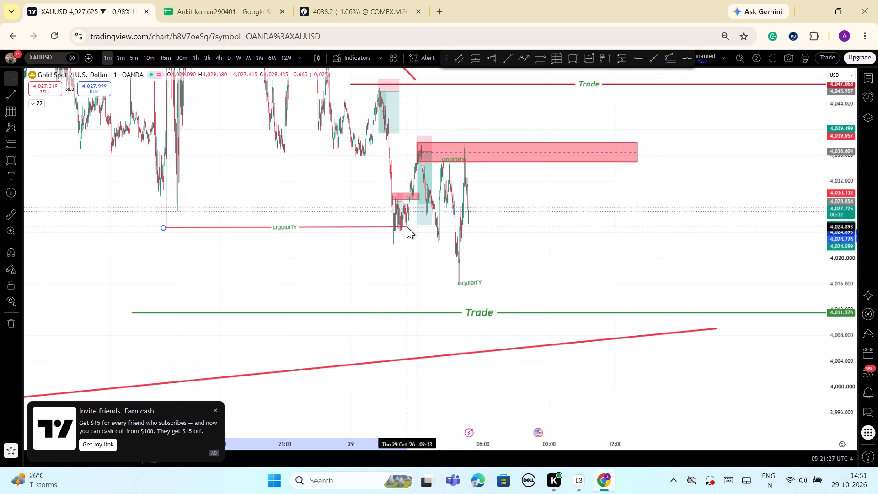
pyautogui.moveTo(407, 227); pyautogui.dragTo(409, 226)
pyautogui.click(334, 258)
pyautogui.moveTo(375, 279); pyautogui.dragTo(441, 282)
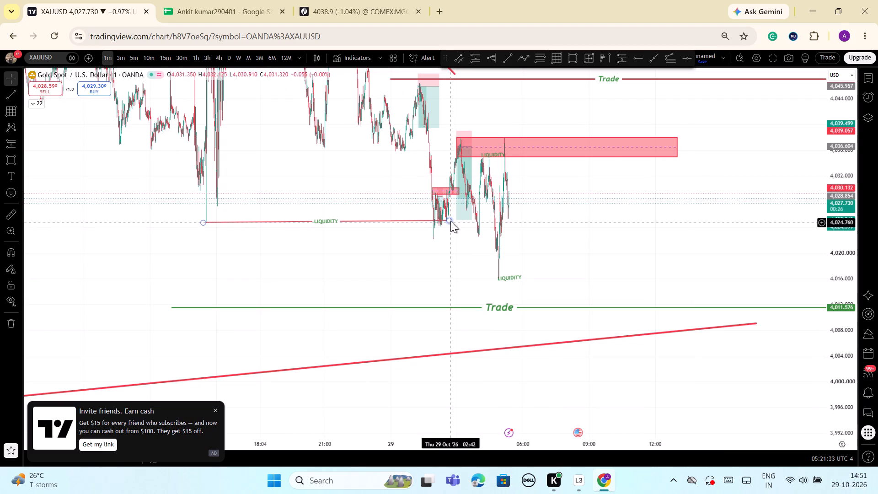
pyautogui.click(450, 219)
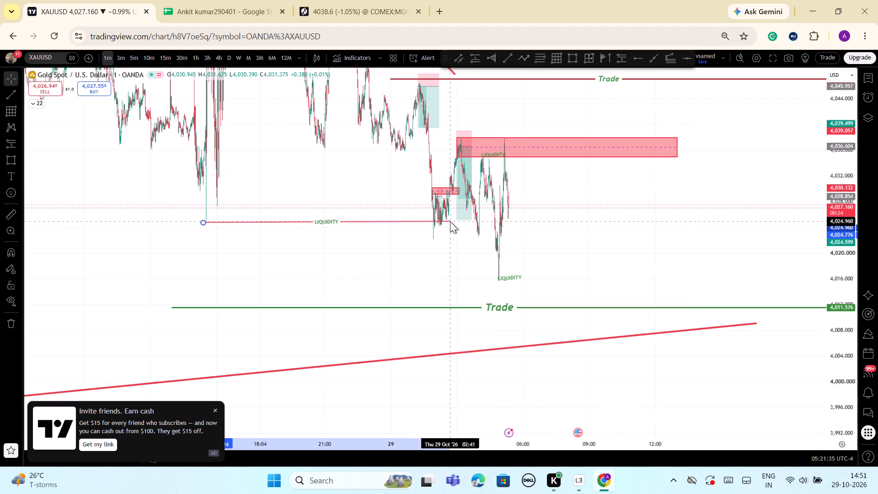
pyautogui.click(418, 256)
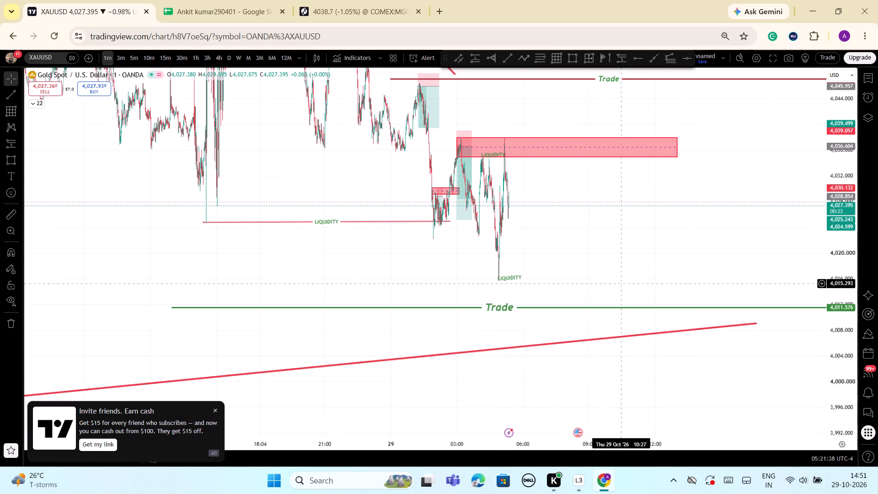
# Examine the latest 1-minute candles on 29 Oct against the red zone, the LIQUIDITY lines and the Trade levels.
pyautogui.moveTo(656, 227); pyautogui.dragTo(669, 299)
pyautogui.moveTo(838, 281); pyautogui.dragTo(845, 309)
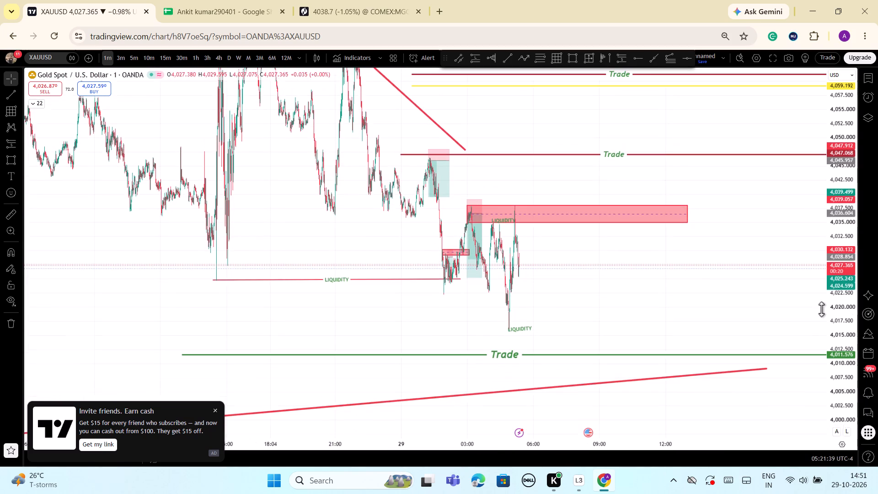
pyautogui.scroll(5, 564, 287)
pyautogui.moveTo(407, 265); pyautogui.dragTo(474, 268)
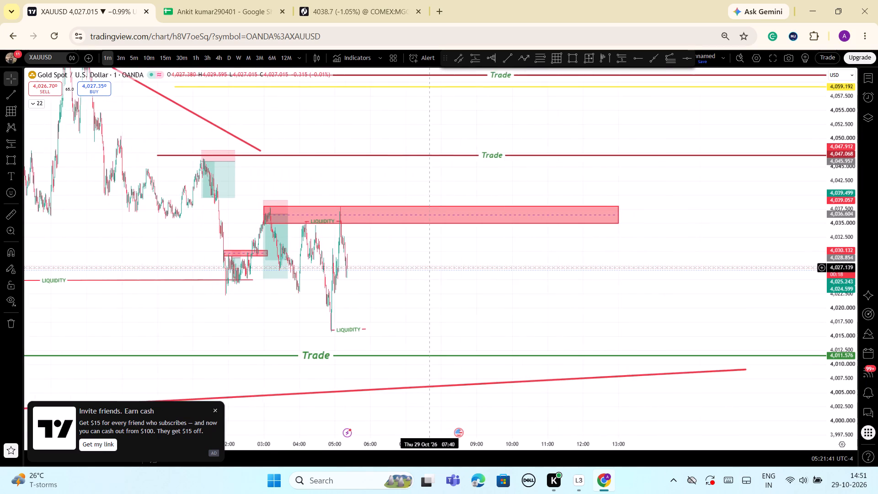
pyautogui.moveTo(474, 268); pyautogui.dragTo(594, 274)
pyautogui.scroll(6, 516, 279)
pyautogui.moveTo(329, 283); pyautogui.dragTo(426, 286)
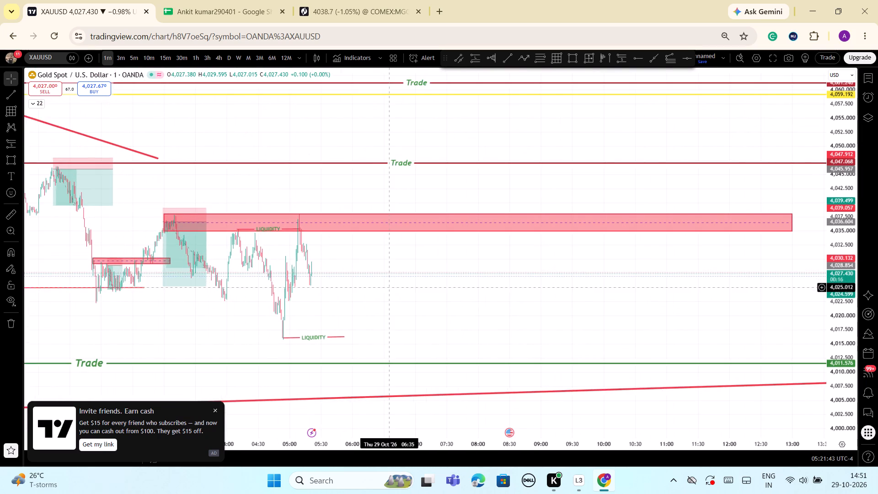
pyautogui.moveTo(426, 286); pyautogui.dragTo(626, 297)
pyautogui.scroll(3, 569, 296)
pyautogui.moveTo(488, 295); pyautogui.dragTo(529, 298)
pyautogui.scroll(2, 529, 298)
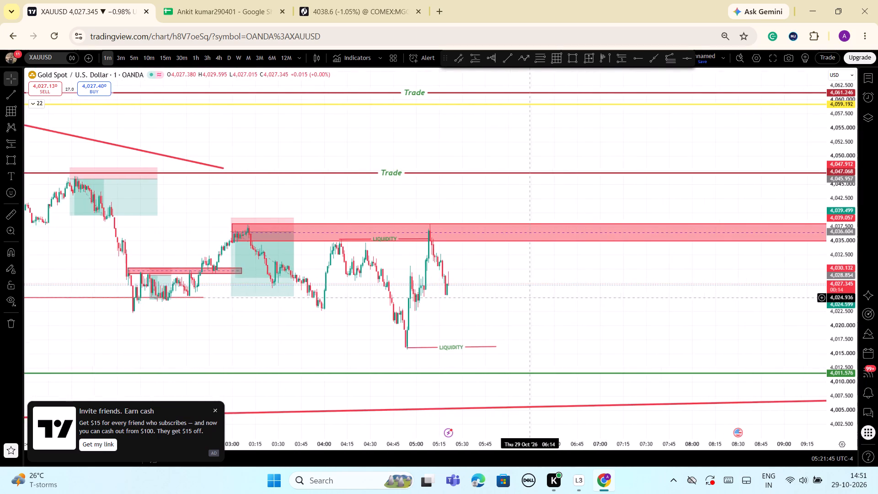
pyautogui.moveTo(469, 302); pyautogui.dragTo(613, 315)
pyautogui.scroll(2, 613, 315)
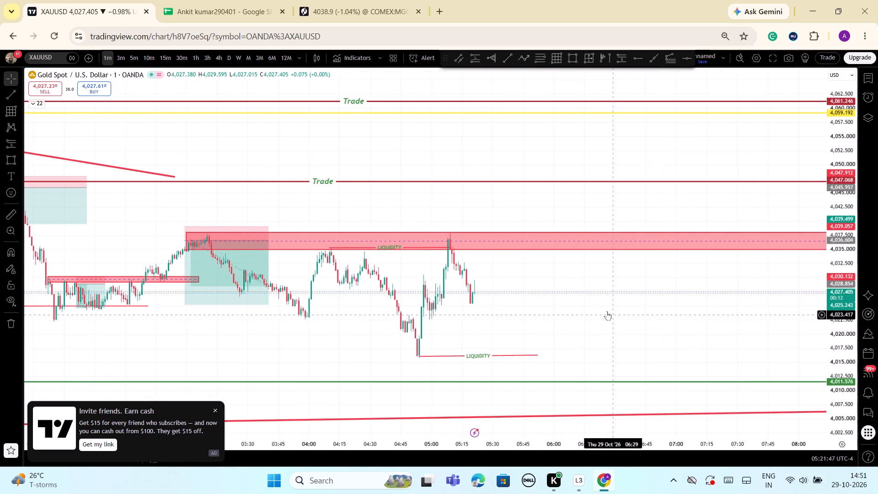
# Place a short position at the 05:19 candle with entry 4,029.037, stop 4,032.758 and target 4,011.798 near the green Trade line.
pyautogui.click(617, 57)
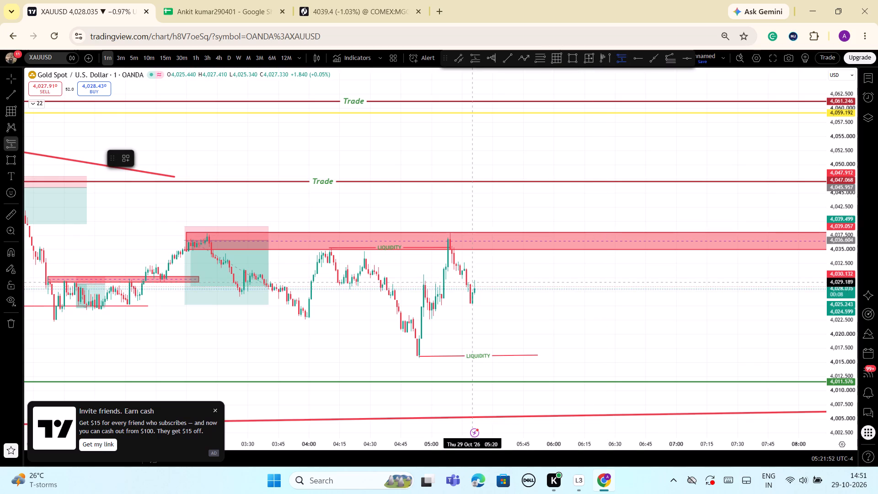
pyautogui.click(471, 283)
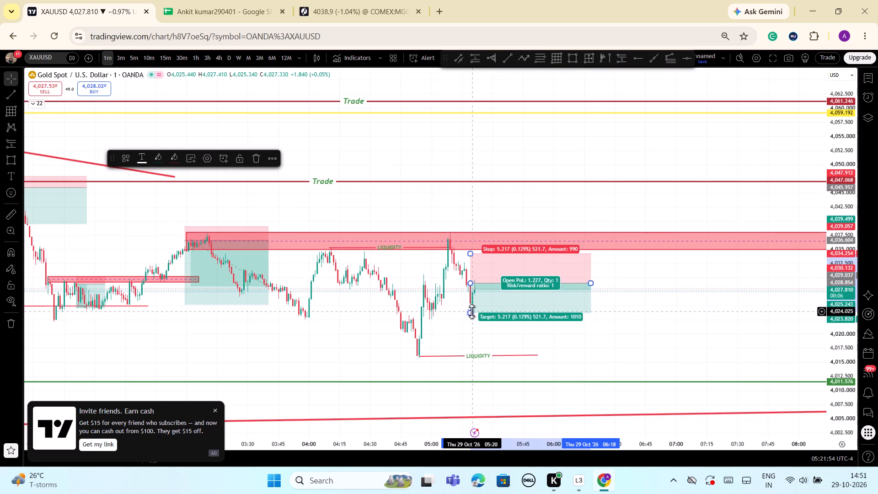
pyautogui.moveTo(471, 311); pyautogui.dragTo(478, 357)
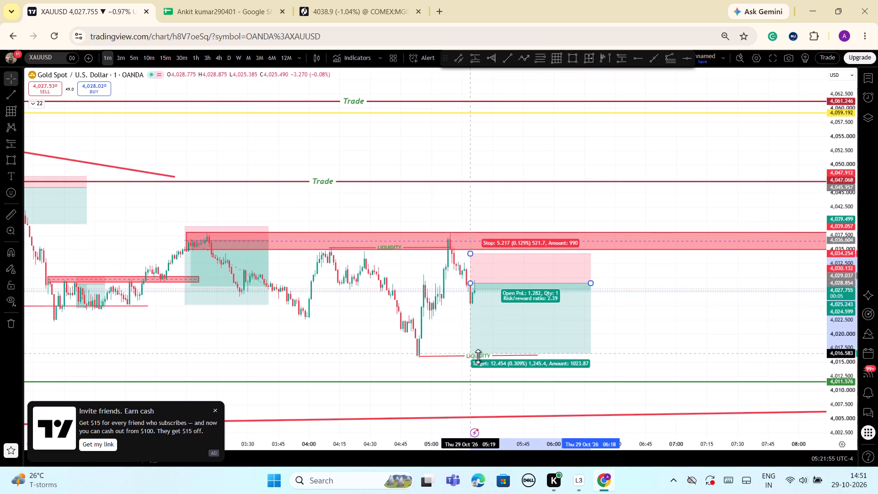
pyautogui.moveTo(478, 357); pyautogui.dragTo(476, 381)
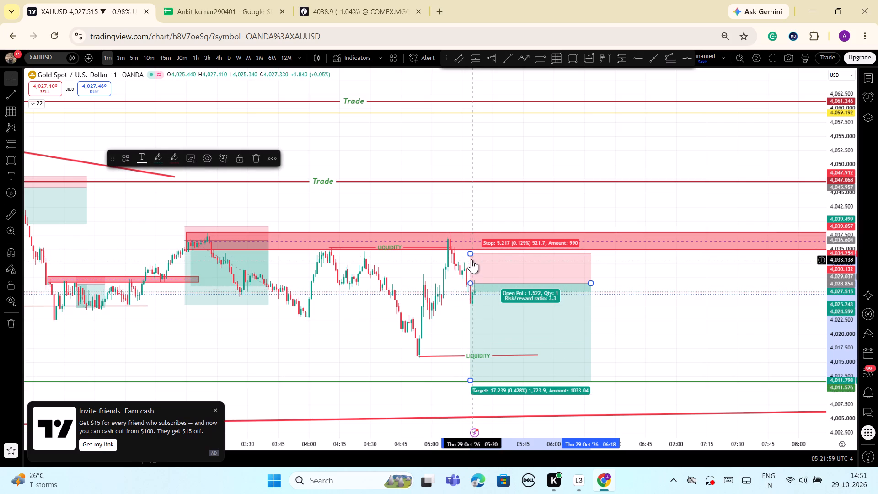
pyautogui.moveTo(469, 255); pyautogui.dragTo(468, 262)
pyautogui.click(635, 333)
# Examine the new short position against the earlier positions, the red zones and the surrounding Trade levels.
pyautogui.moveTo(851, 345); pyautogui.dragTo(842, 395)
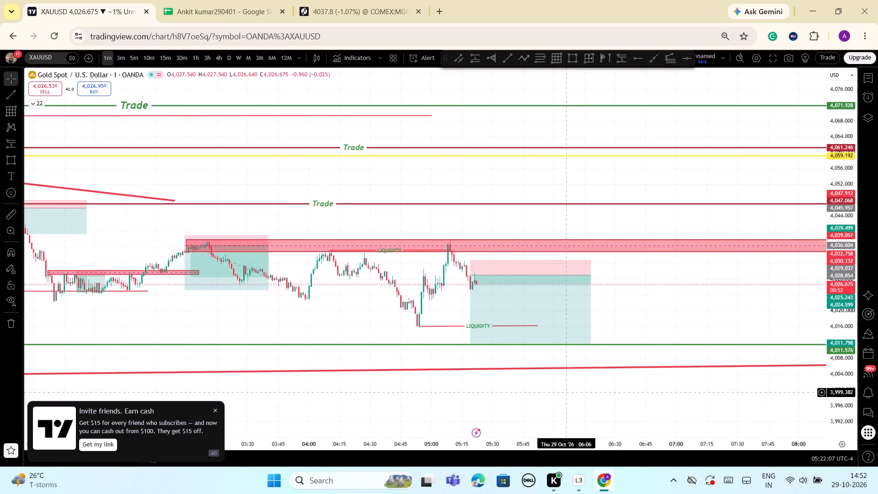
pyautogui.moveTo(841, 279); pyautogui.dragTo(846, 310)
pyautogui.scroll(-2, 422, 394)
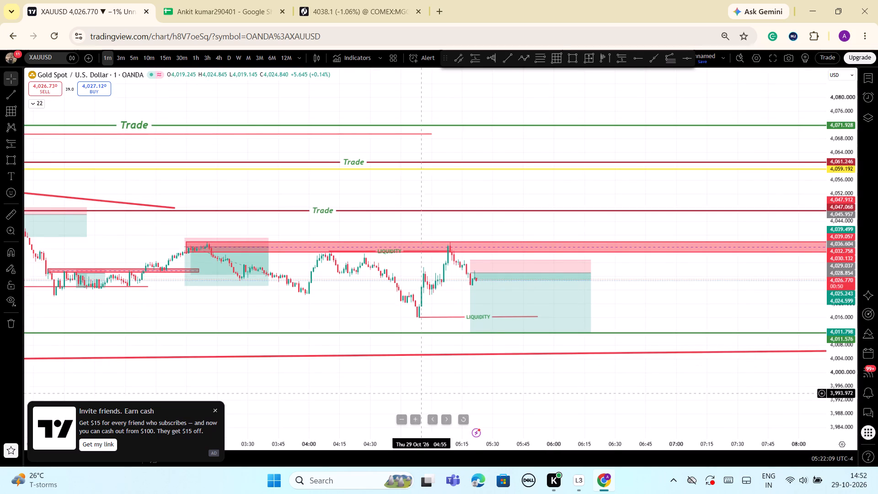
pyautogui.scroll(-2, 514, 387)
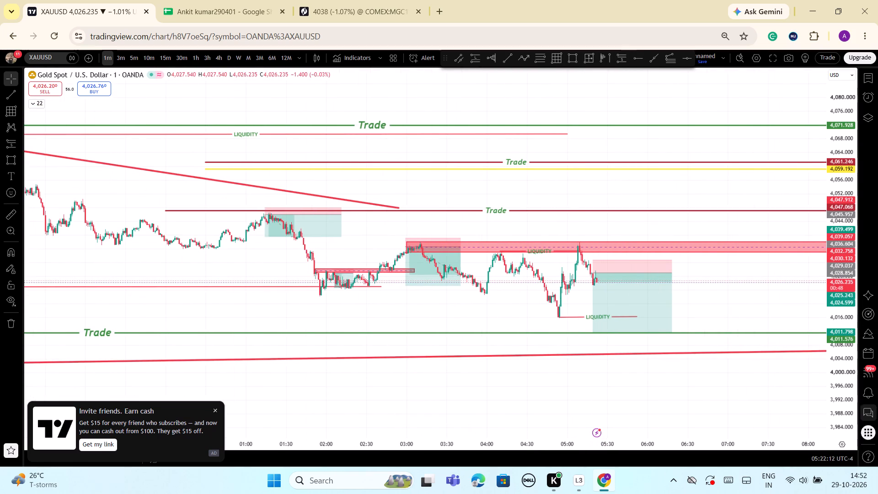
pyautogui.moveTo(849, 408); pyautogui.dragTo(849, 365)
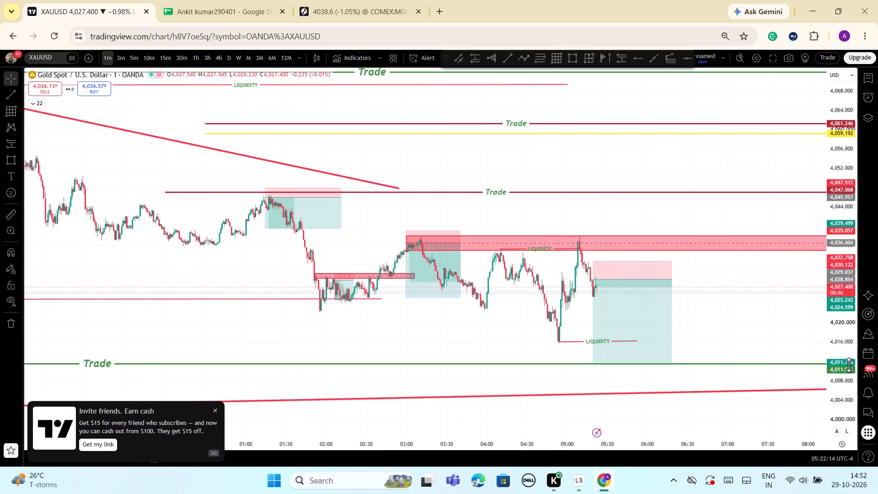
pyautogui.moveTo(849, 365); pyautogui.dragTo(849, 430)
pyautogui.scroll(2, 674, 394)
pyautogui.moveTo(606, 387); pyautogui.dragTo(688, 374)
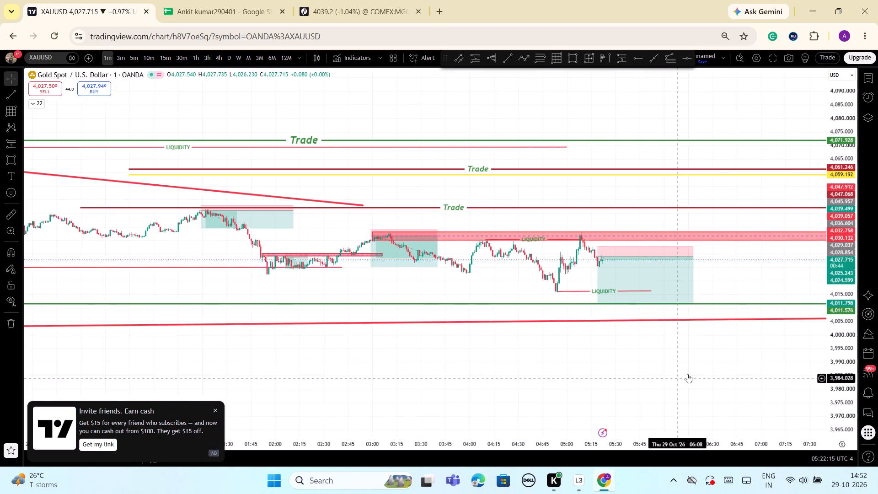
pyautogui.moveTo(843, 406); pyautogui.dragTo(877, 324)
pyautogui.scroll(3, 748, 397)
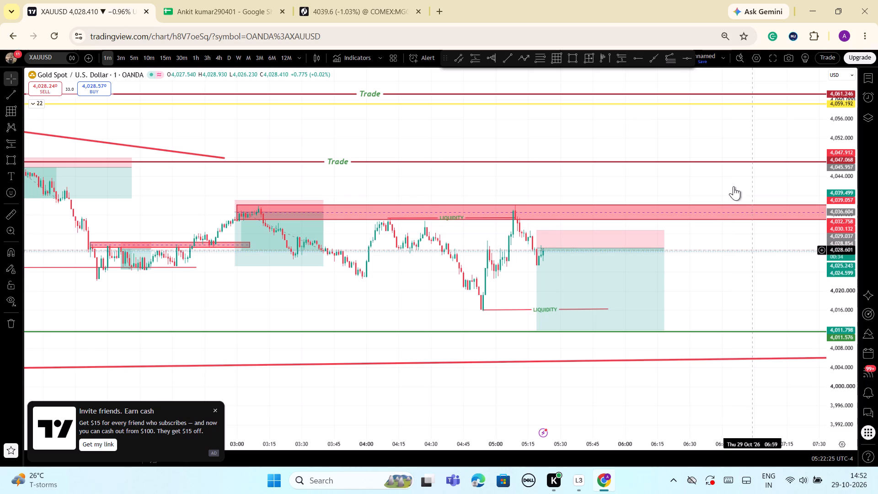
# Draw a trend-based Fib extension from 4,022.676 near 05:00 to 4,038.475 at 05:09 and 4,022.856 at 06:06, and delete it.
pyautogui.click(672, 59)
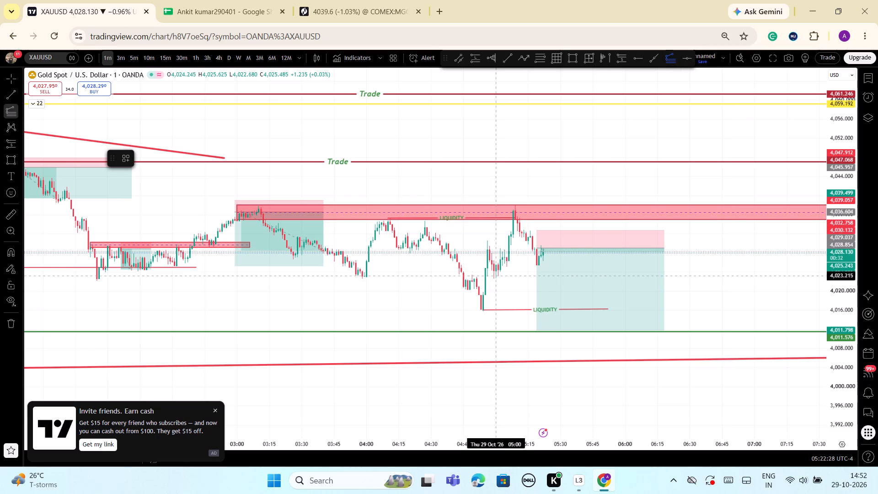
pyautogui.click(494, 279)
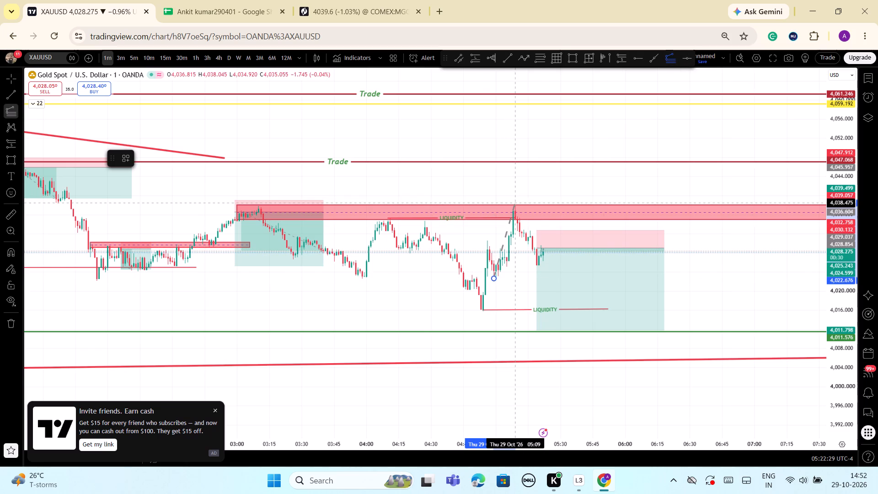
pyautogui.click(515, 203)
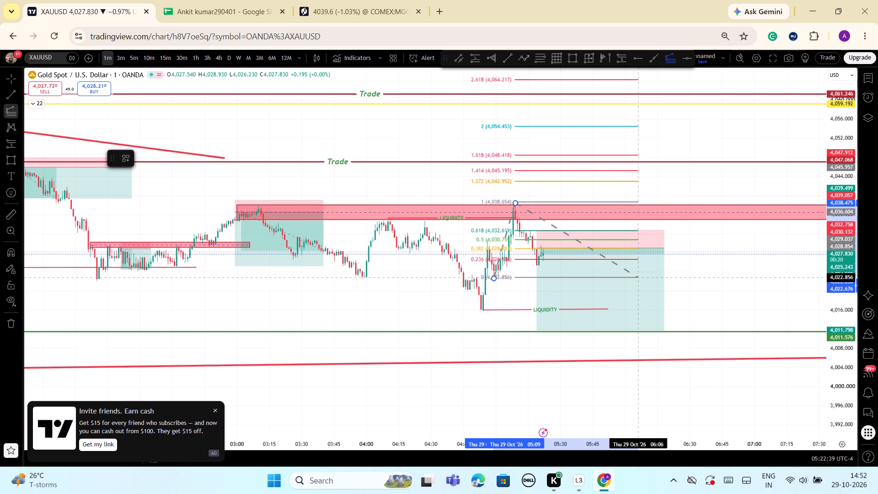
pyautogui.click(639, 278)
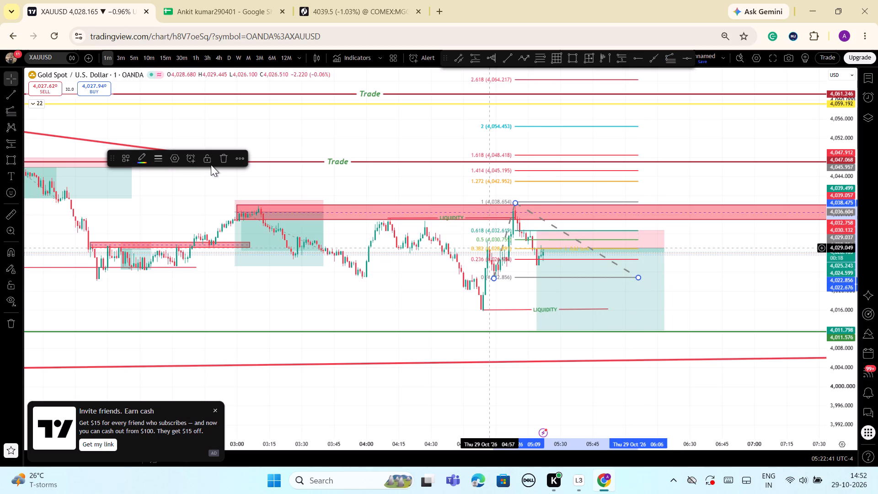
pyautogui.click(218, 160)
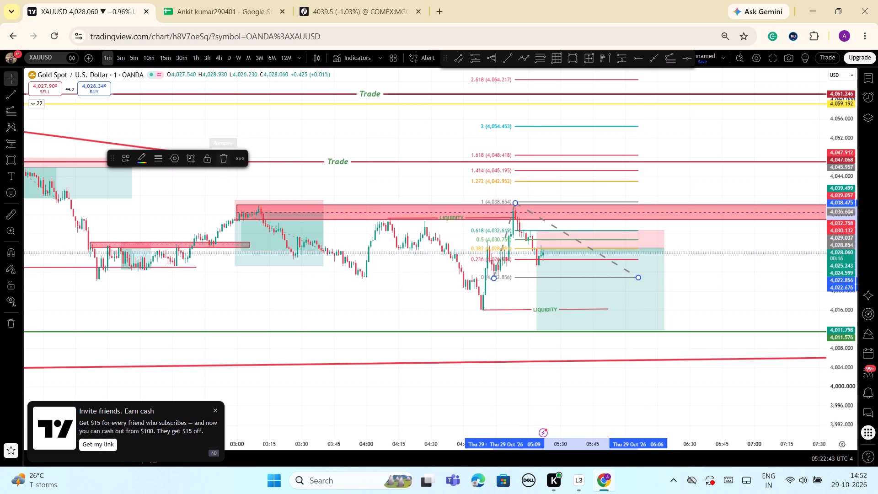
# Examine the recent candles around the short position's entry, stop and target at several price and time scales.
pyautogui.moveTo(851, 403); pyautogui.dragTo(846, 391)
pyautogui.scroll(3, 719, 311)
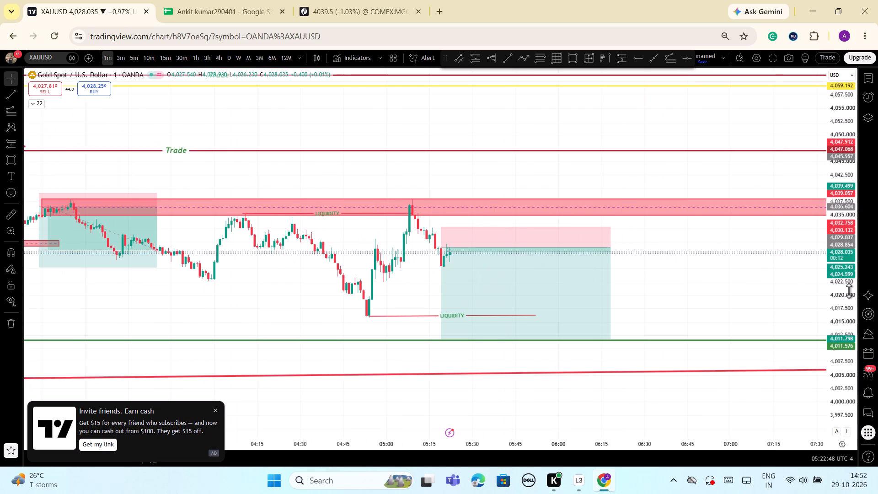
pyautogui.moveTo(847, 300); pyautogui.dragTo(843, 333)
pyautogui.scroll(-2, 748, 312)
pyautogui.moveTo(747, 291); pyautogui.dragTo(751, 270)
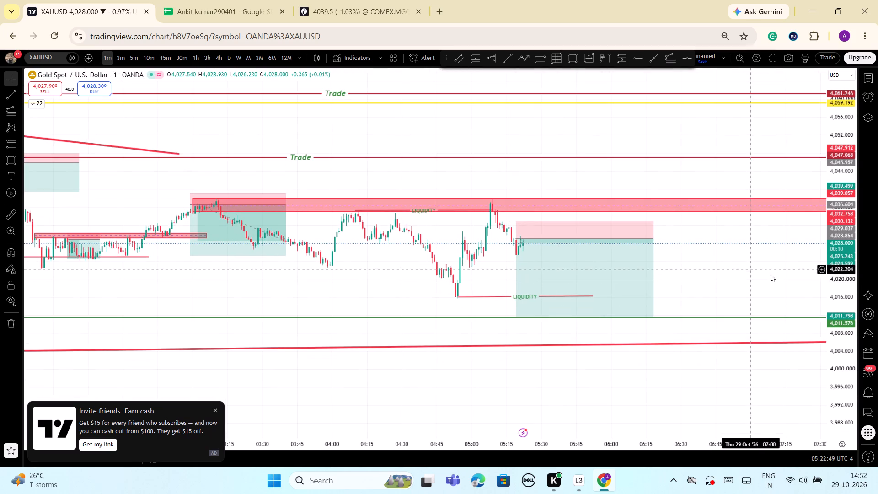
pyautogui.moveTo(847, 406); pyautogui.dragTo(852, 282)
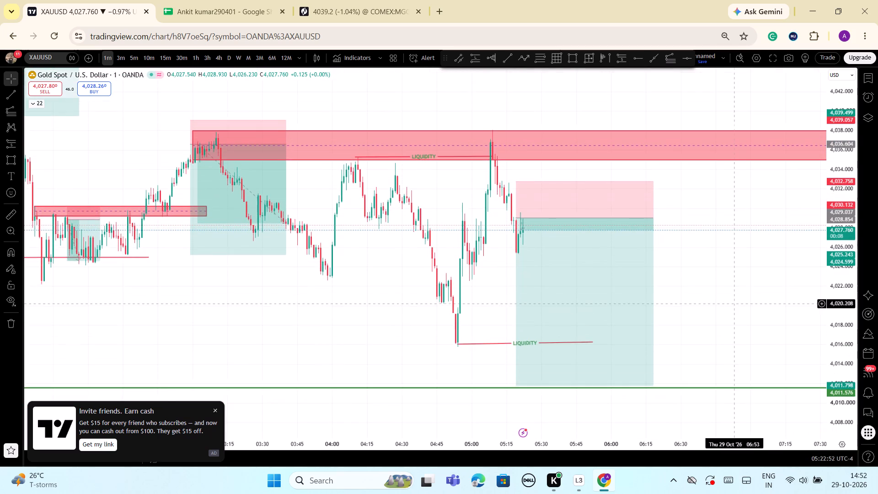
pyautogui.scroll(6, 734, 304)
pyautogui.moveTo(850, 233); pyautogui.dragTo(850, 294)
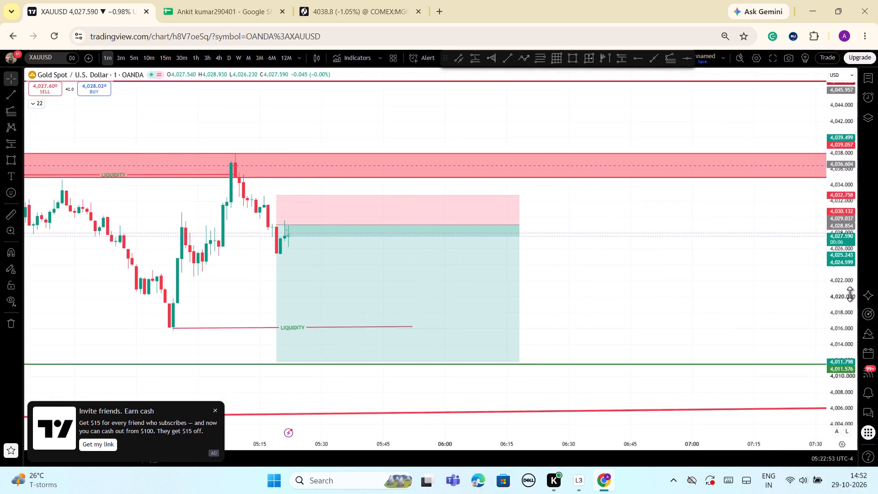
pyautogui.moveTo(850, 294); pyautogui.dragTo(850, 345)
pyautogui.moveTo(639, 285); pyautogui.dragTo(727, 287)
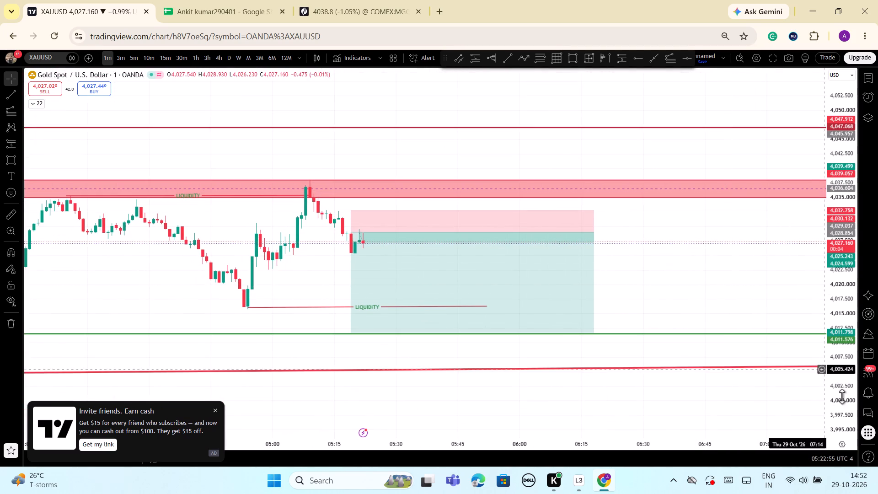
pyautogui.moveTo(843, 397); pyautogui.dragTo(846, 340)
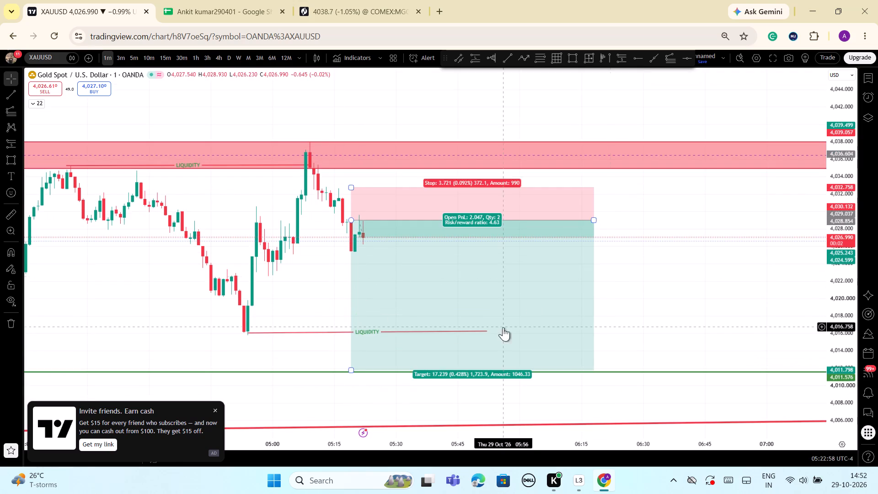
# Level the LIQUIDITY line at the 04:54 low by moving its later end to about 4,016.
pyautogui.moveTo(487, 333); pyautogui.dragTo(487, 335)
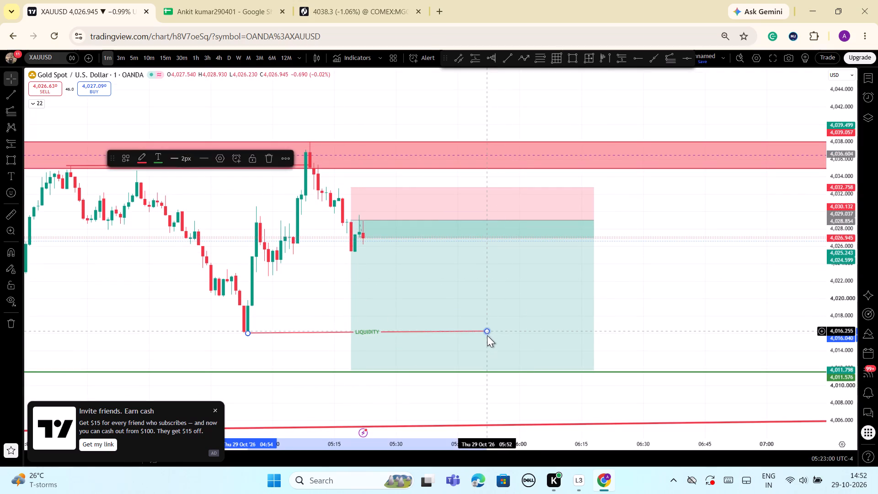
pyautogui.moveTo(487, 335); pyautogui.dragTo(493, 334)
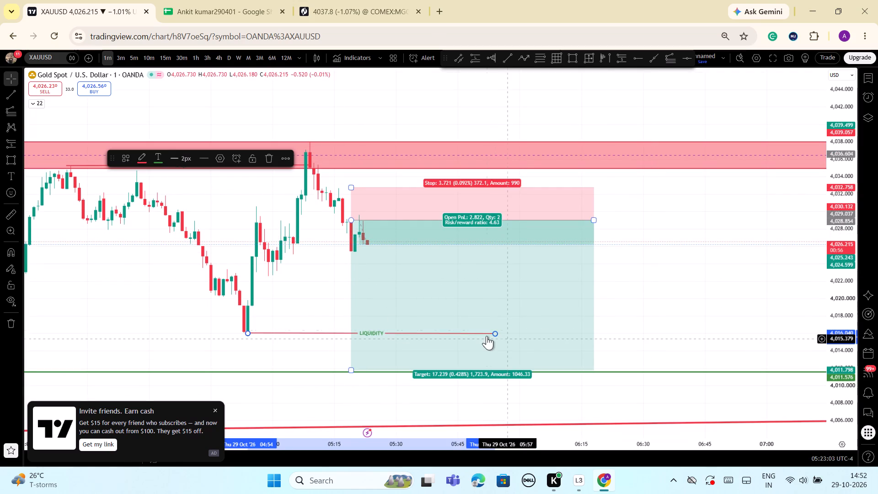
# Examine the short position and the lower LIQUIDITY line against recent candles, the red zone and Trade levels at several scales.
pyautogui.click(496, 333)
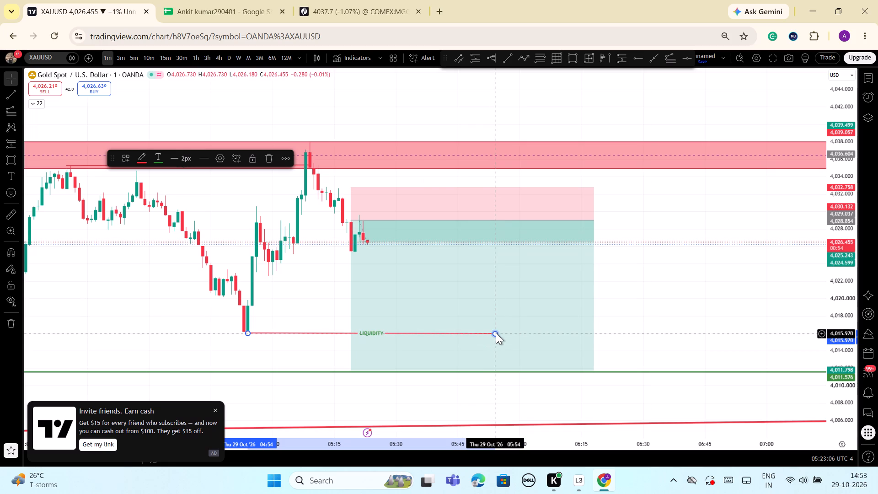
pyautogui.click(684, 302)
pyautogui.scroll(-2, 684, 302)
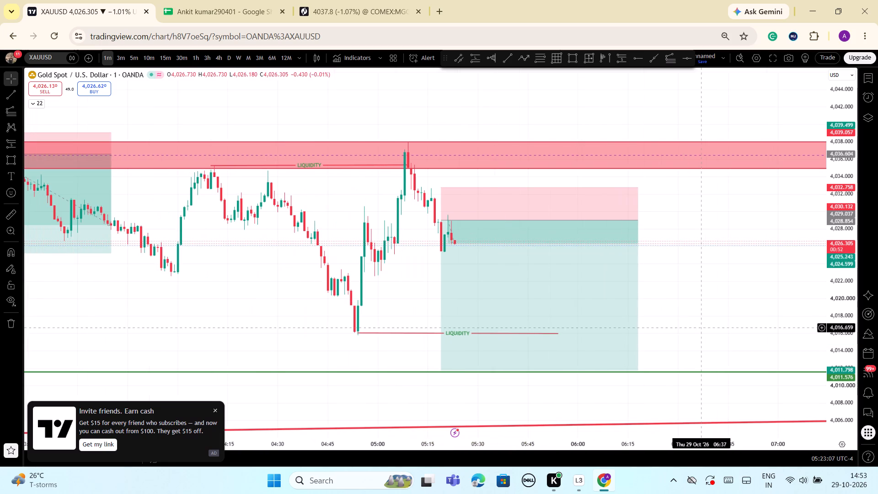
pyautogui.click(556, 333)
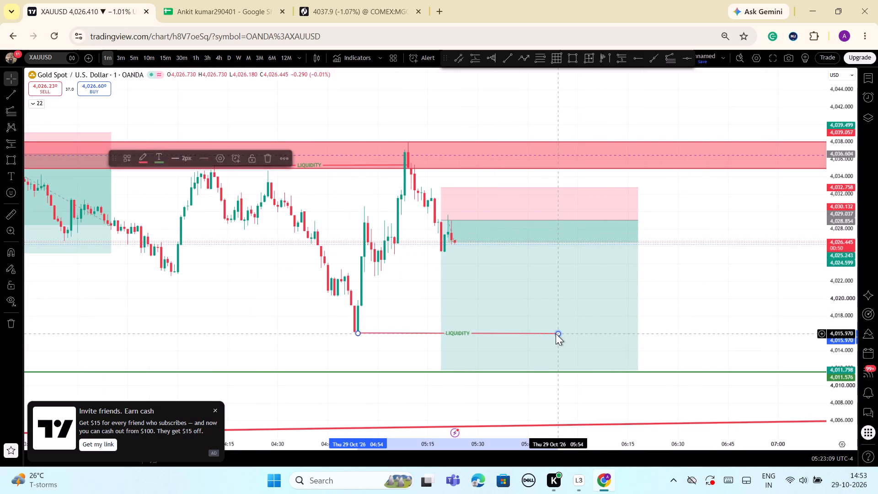
pyautogui.click(666, 324)
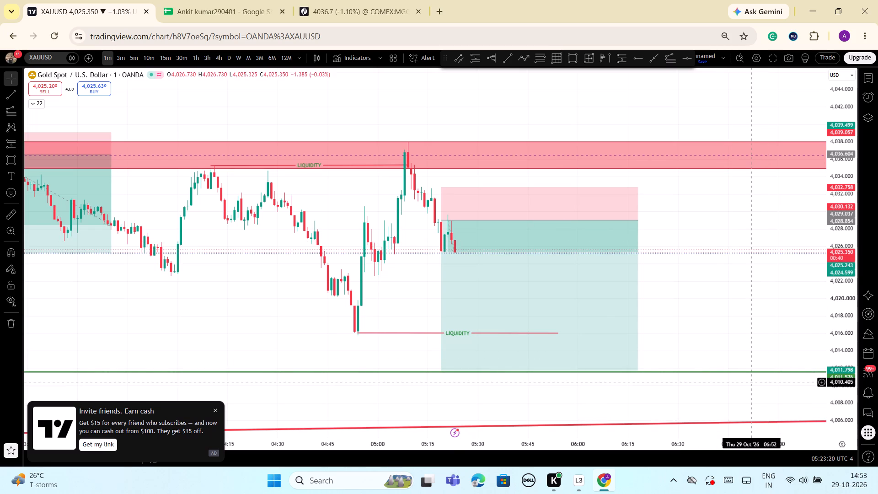
pyautogui.scroll(1, 741, 360)
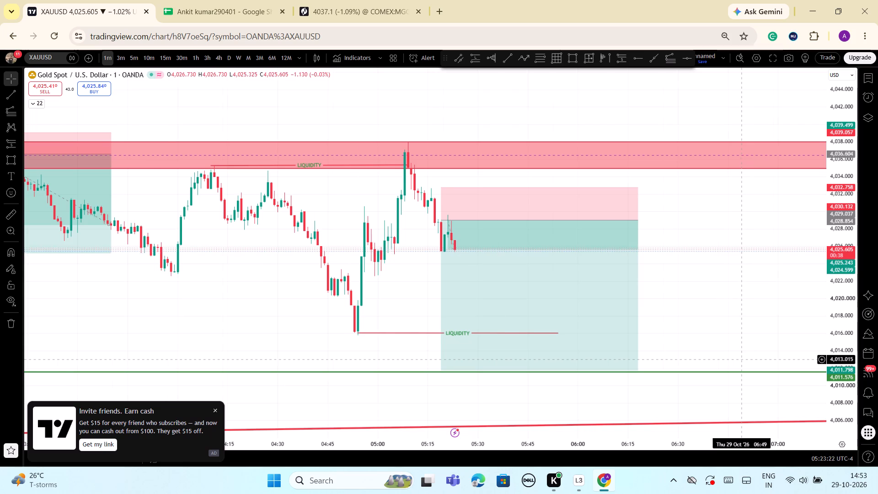
pyautogui.moveTo(838, 306); pyautogui.dragTo(835, 346)
pyautogui.moveTo(717, 290); pyautogui.dragTo(734, 298)
pyautogui.moveTo(842, 335); pyautogui.dragTo(843, 300)
pyautogui.scroll(4, 720, 312)
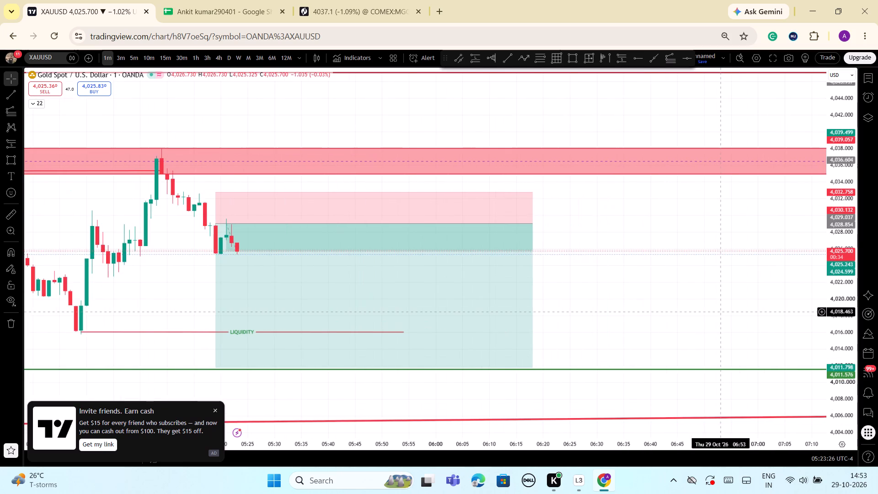
pyautogui.scroll(-6, 617, 266)
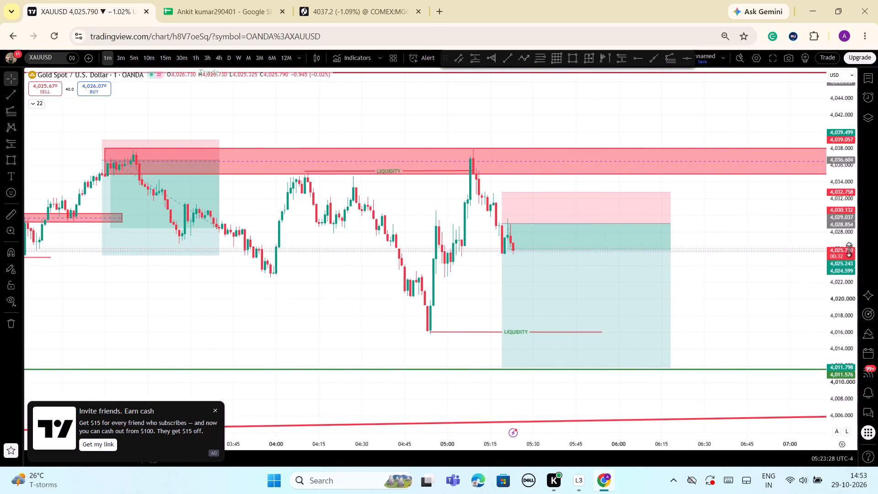
pyautogui.moveTo(847, 215); pyautogui.dragTo(855, 254)
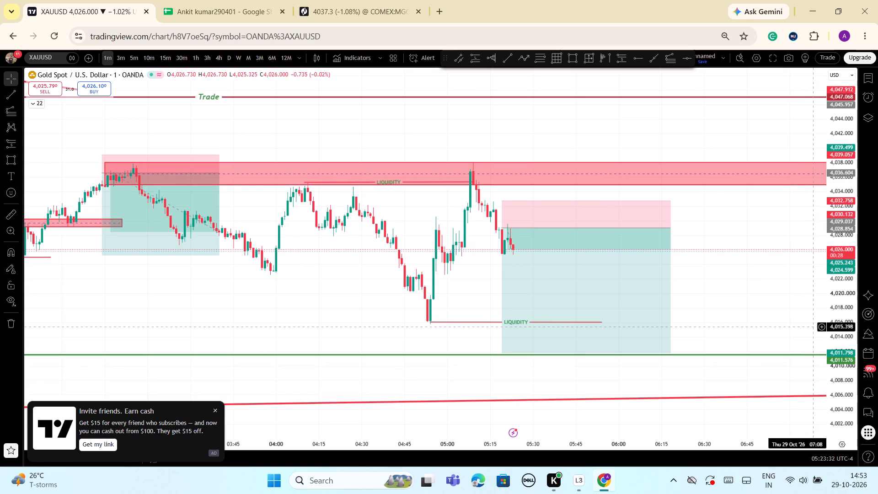
pyautogui.scroll(2, 814, 327)
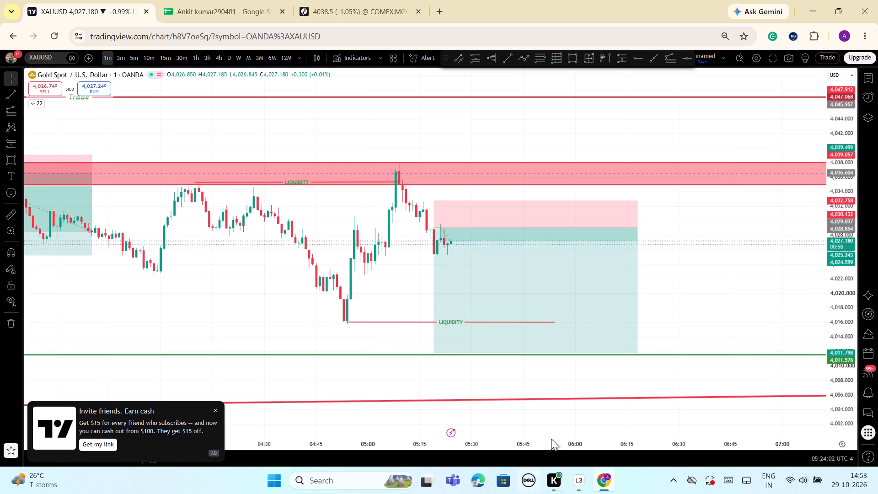
# Shift the lower LIQUIDITY line about two minutes earlier and slightly down, just beneath the 04:54 low at about 4,015.7.
pyautogui.moveTo(388, 322); pyautogui.dragTo(382, 325)
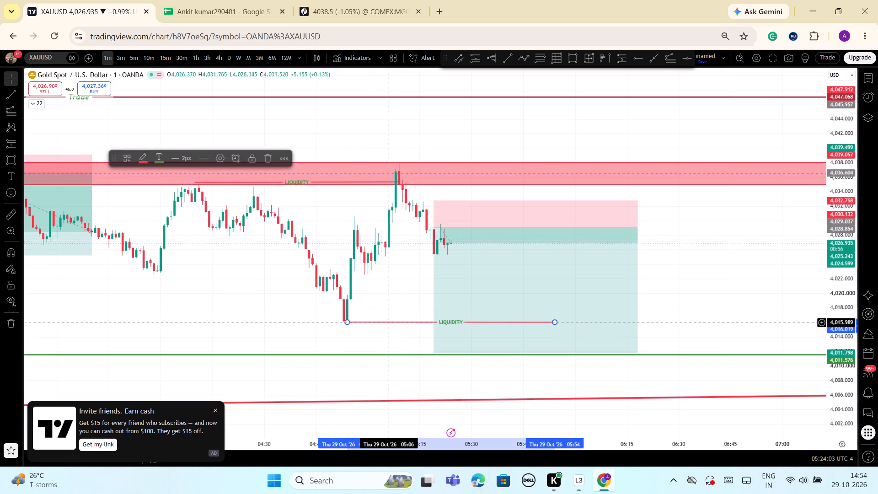
pyautogui.moveTo(382, 325); pyautogui.dragTo(380, 325)
pyautogui.click(676, 302)
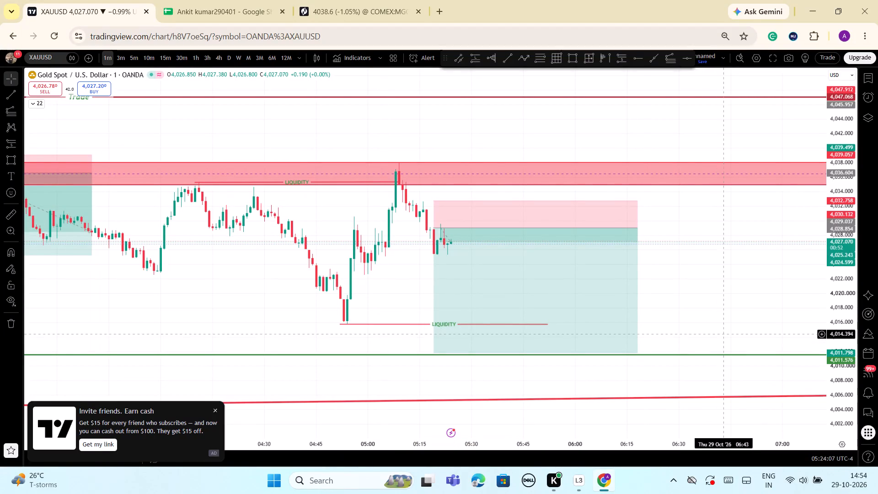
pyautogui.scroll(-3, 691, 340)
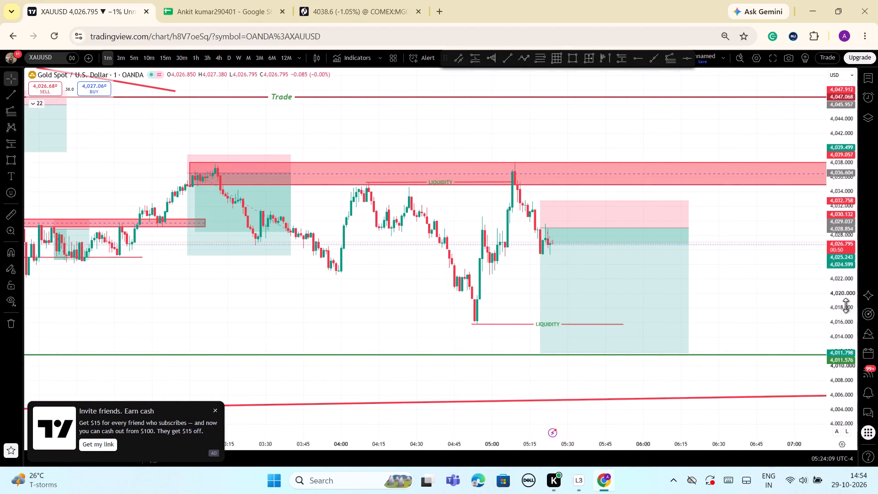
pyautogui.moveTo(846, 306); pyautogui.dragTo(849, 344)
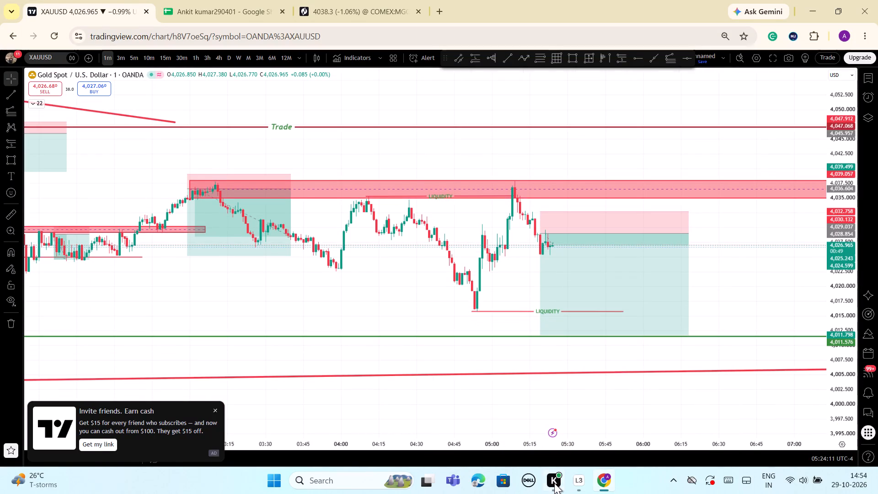
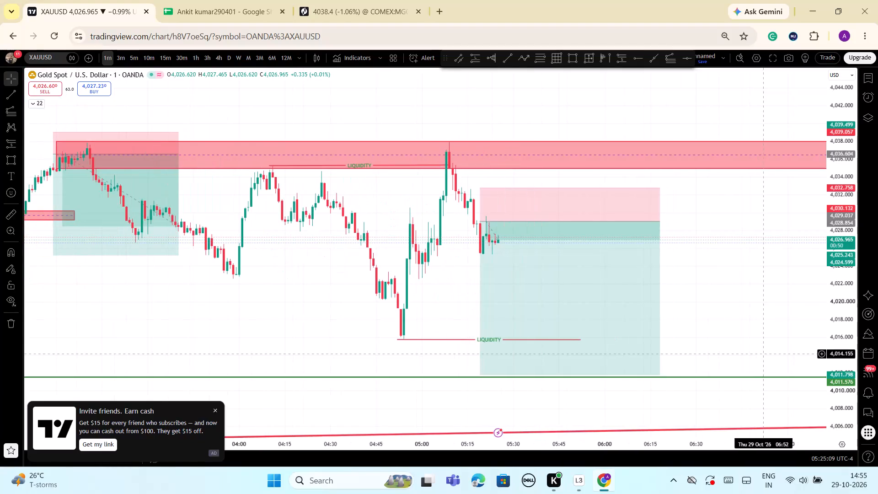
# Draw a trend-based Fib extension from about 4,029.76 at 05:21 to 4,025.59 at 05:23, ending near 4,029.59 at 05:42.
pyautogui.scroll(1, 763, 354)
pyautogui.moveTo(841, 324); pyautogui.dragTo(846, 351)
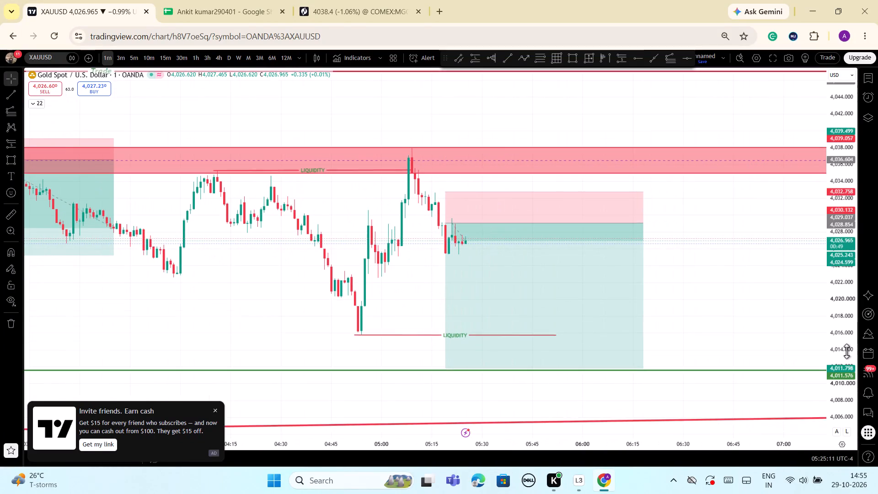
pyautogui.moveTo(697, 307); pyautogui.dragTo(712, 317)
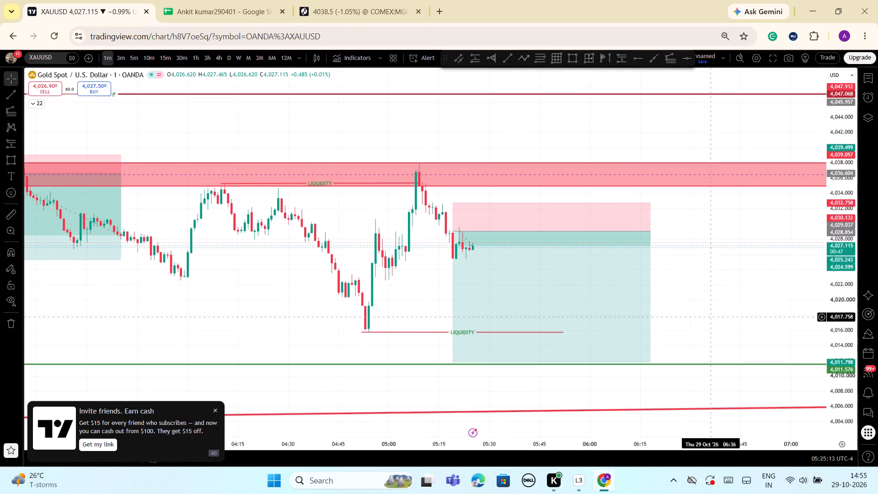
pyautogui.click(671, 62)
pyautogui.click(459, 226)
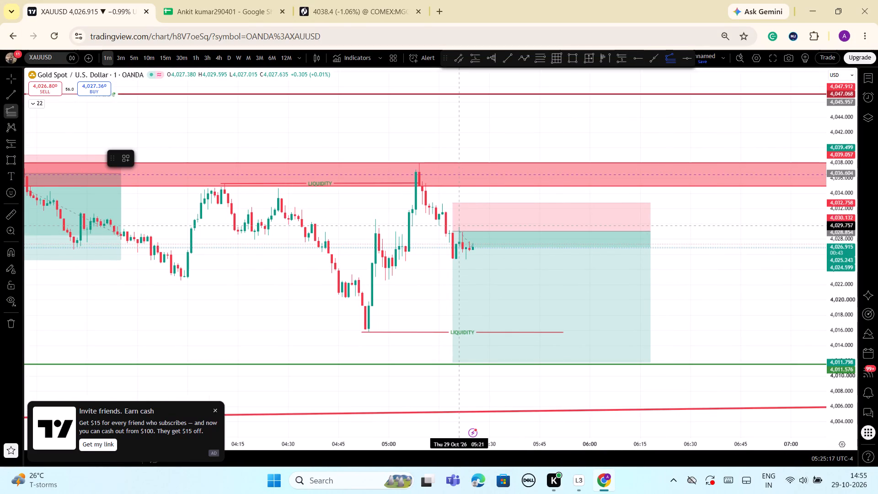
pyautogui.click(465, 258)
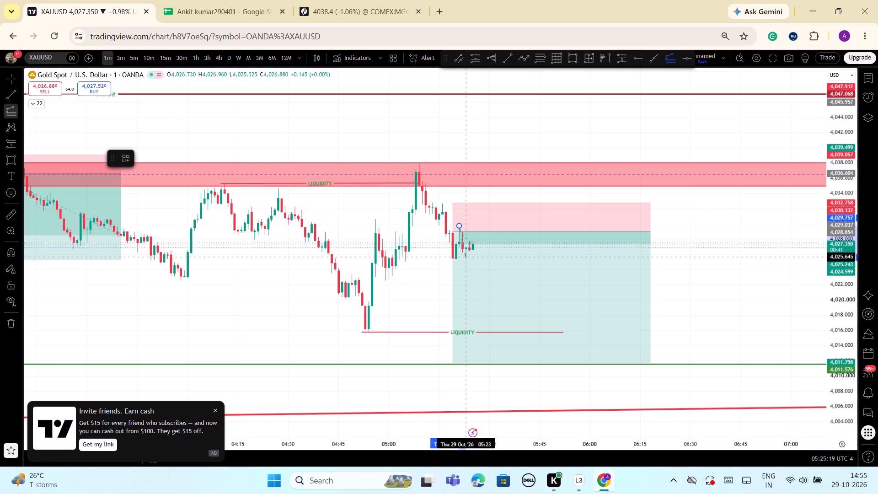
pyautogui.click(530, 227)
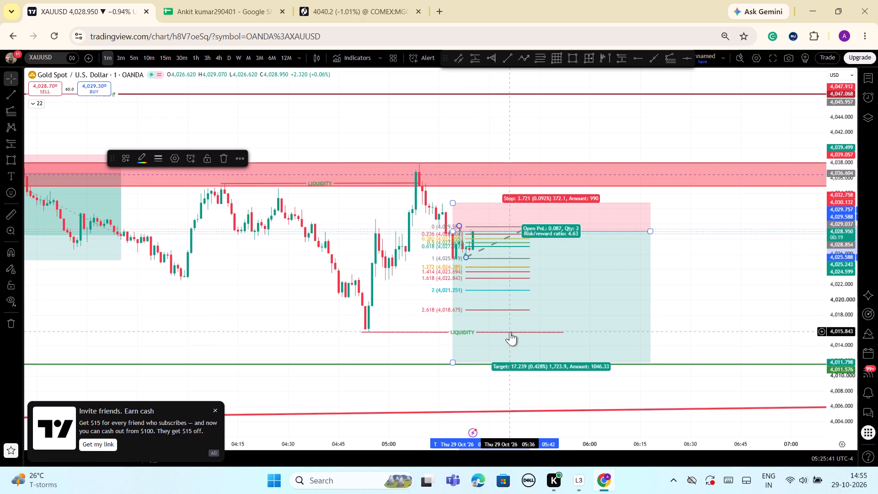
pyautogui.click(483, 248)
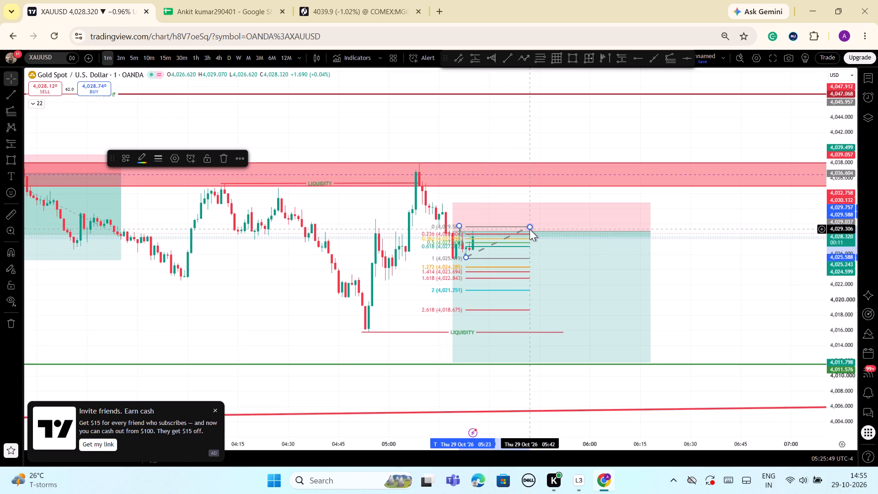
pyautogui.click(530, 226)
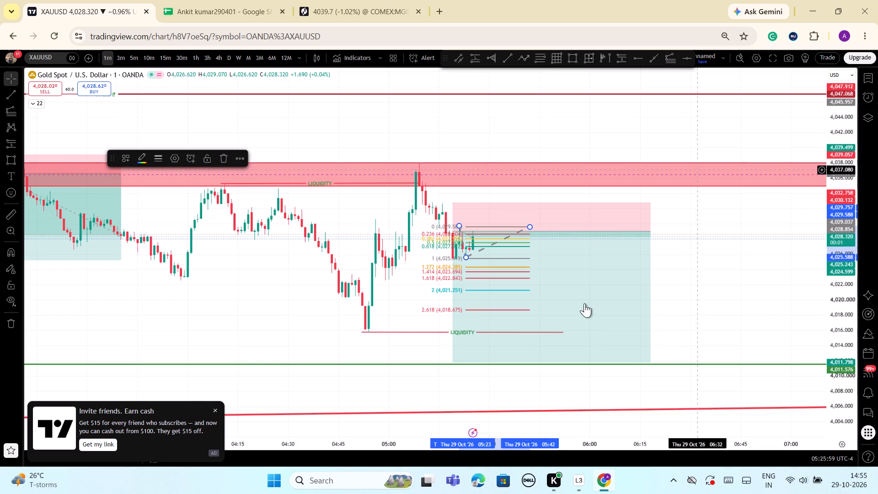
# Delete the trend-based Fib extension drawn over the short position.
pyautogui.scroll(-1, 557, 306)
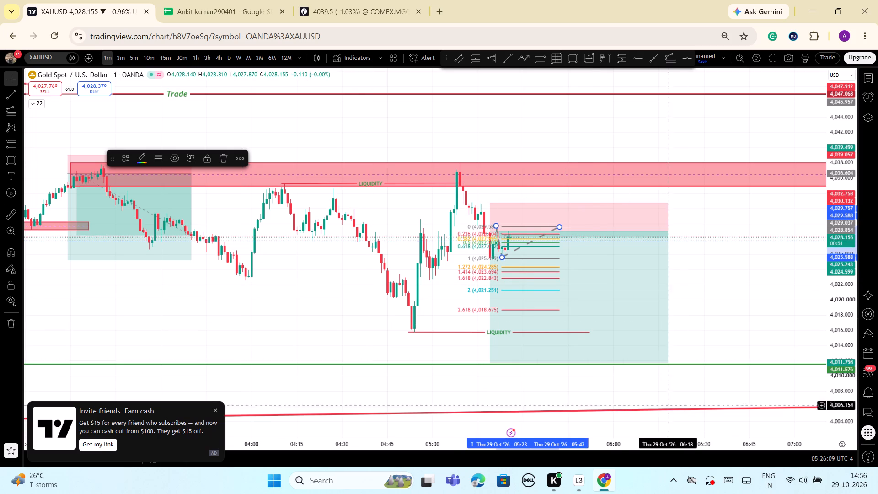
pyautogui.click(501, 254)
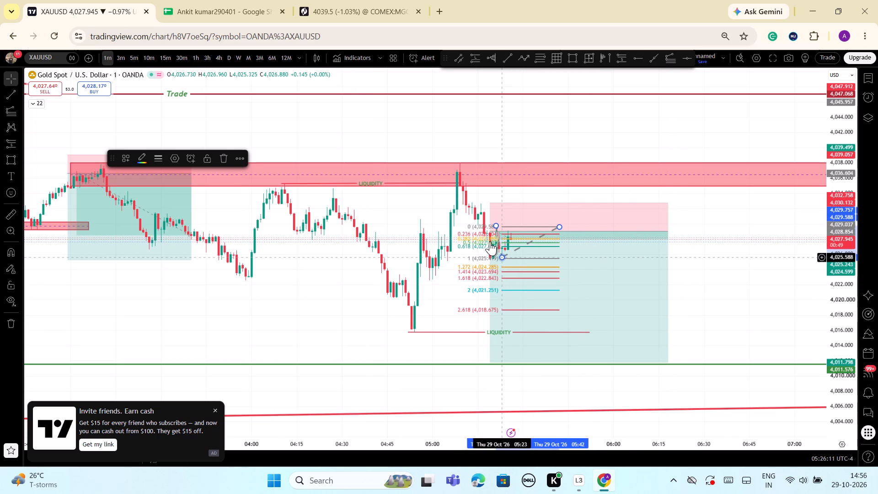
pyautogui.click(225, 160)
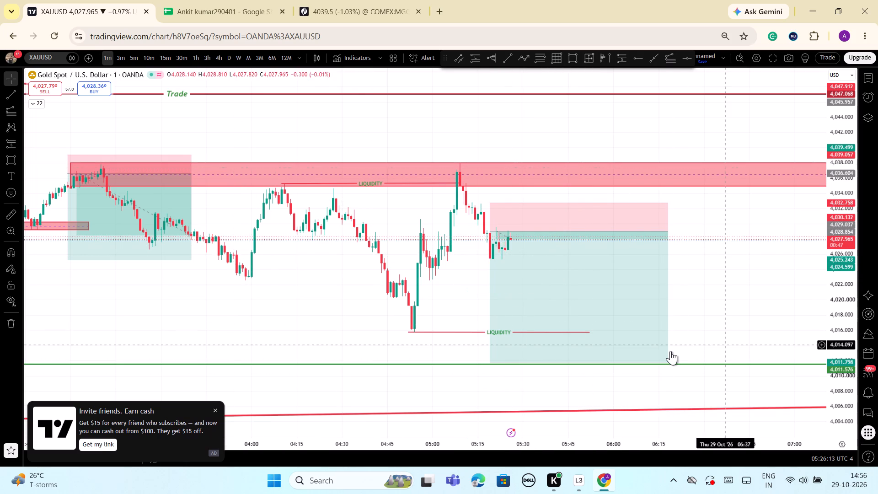
# Draw a horizontal ray from 05:20 at about 4,029.03 along the short position's entry and apply the green Trade template.
pyautogui.scroll(2, 707, 372)
pyautogui.moveTo(841, 397); pyautogui.dragTo(842, 311)
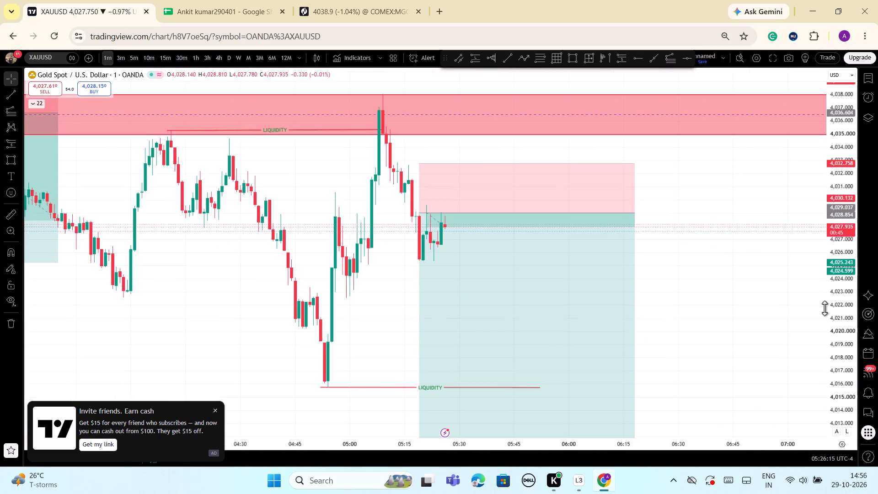
pyautogui.scroll(2, 771, 310)
pyautogui.moveTo(697, 312); pyautogui.dragTo(752, 308)
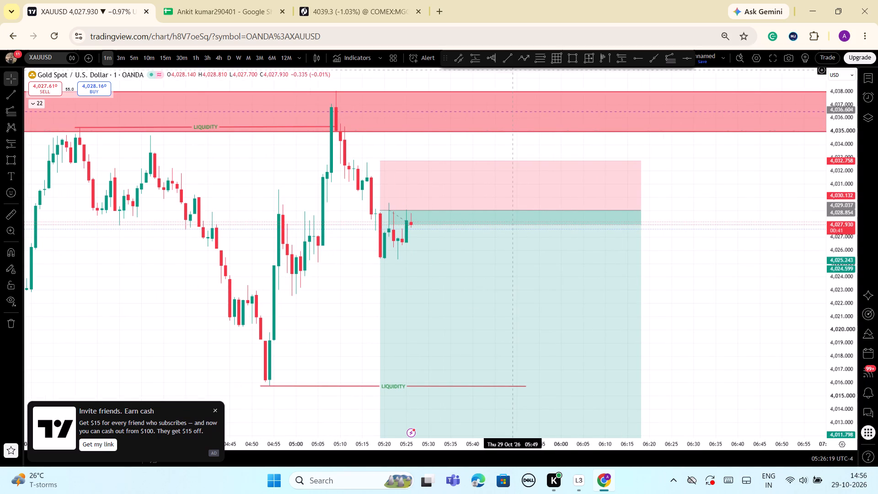
pyautogui.click(638, 56)
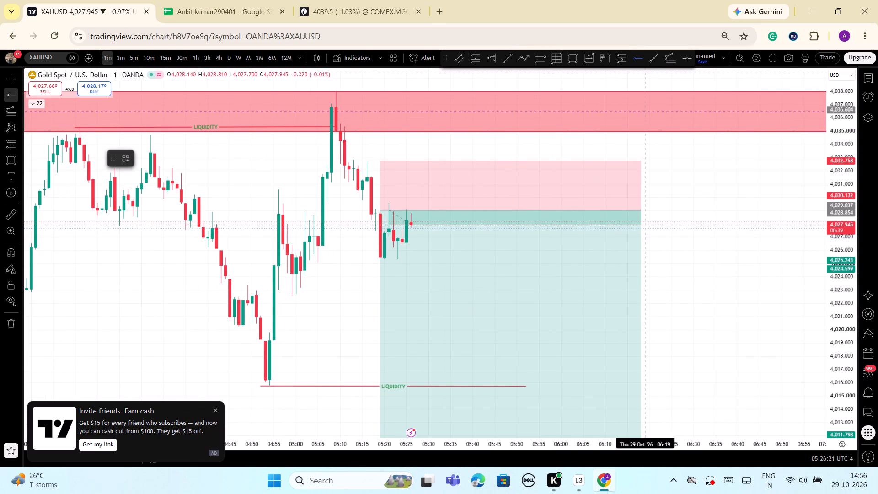
pyautogui.click(382, 210)
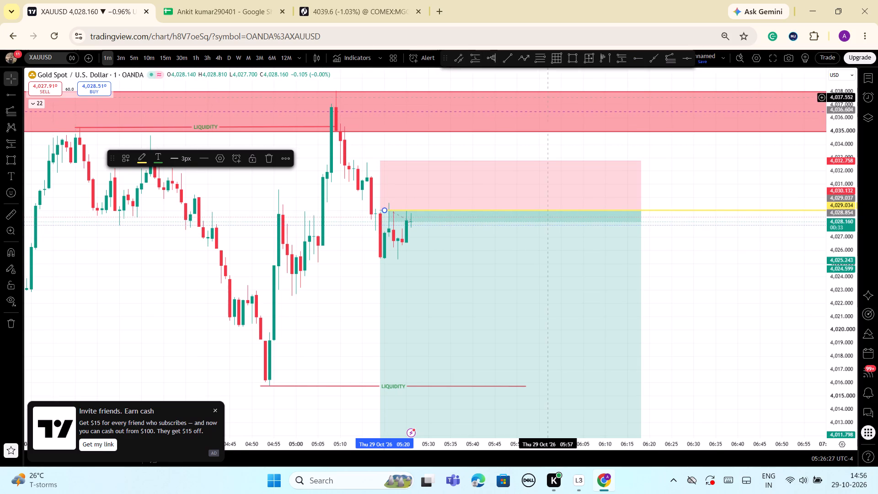
pyautogui.click(690, 210)
pyautogui.click(123, 156)
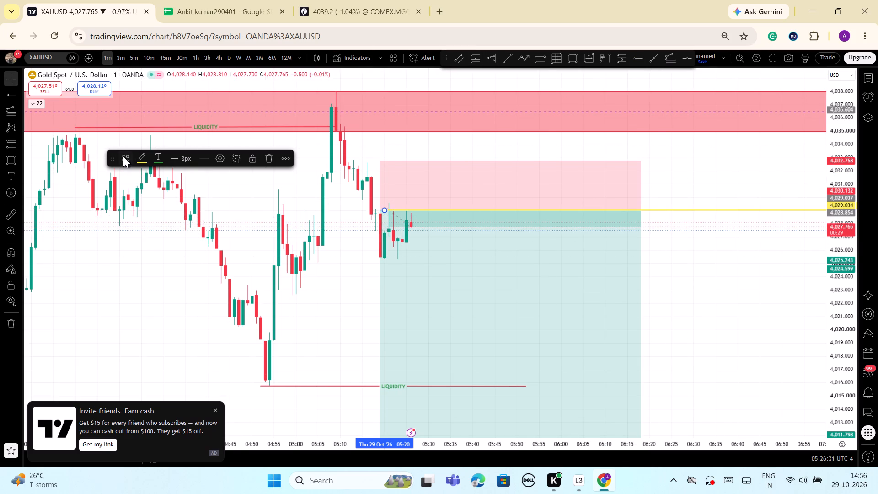
pyautogui.click(153, 207)
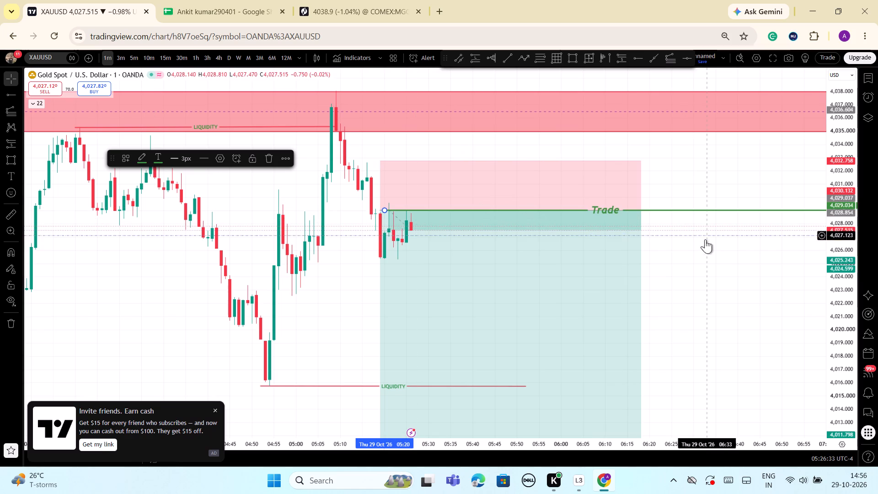
# Change the line colour of the new Trade ray at the short entry to dark red.
pyautogui.click(673, 211)
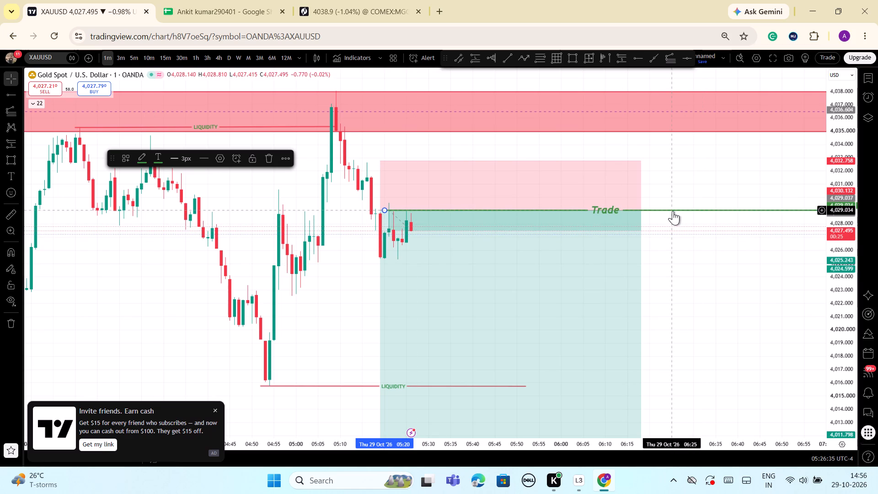
pyautogui.click(142, 159)
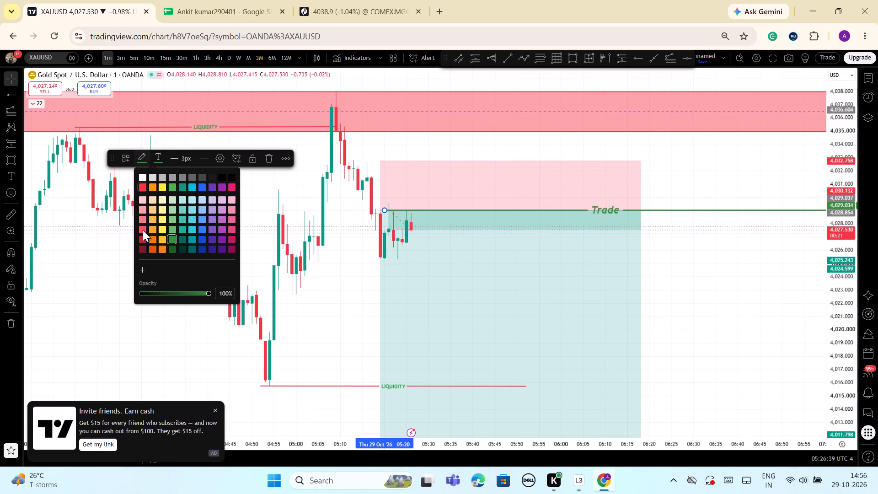
pyautogui.click(142, 237)
pyautogui.click(754, 296)
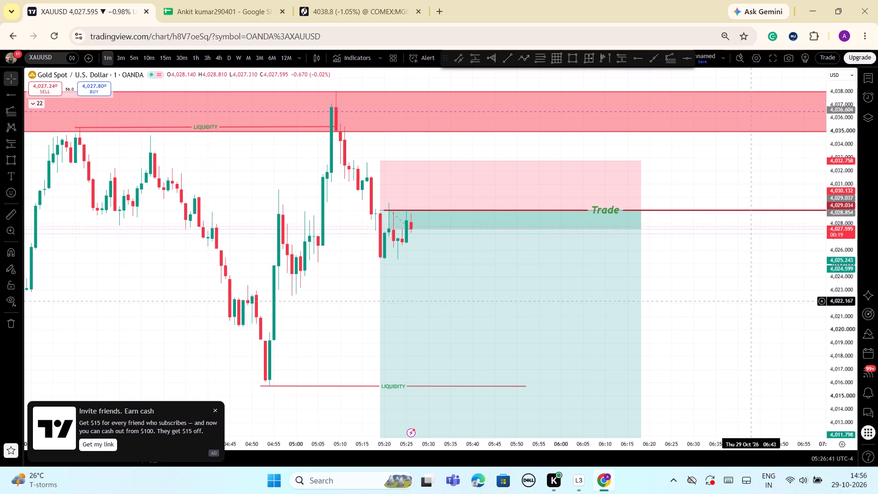
# Examine the short position, its Trade entry line and the lower LIQUIDITY line against recent candles at several price and time scales.
pyautogui.moveTo(848, 354); pyautogui.dragTo(852, 402)
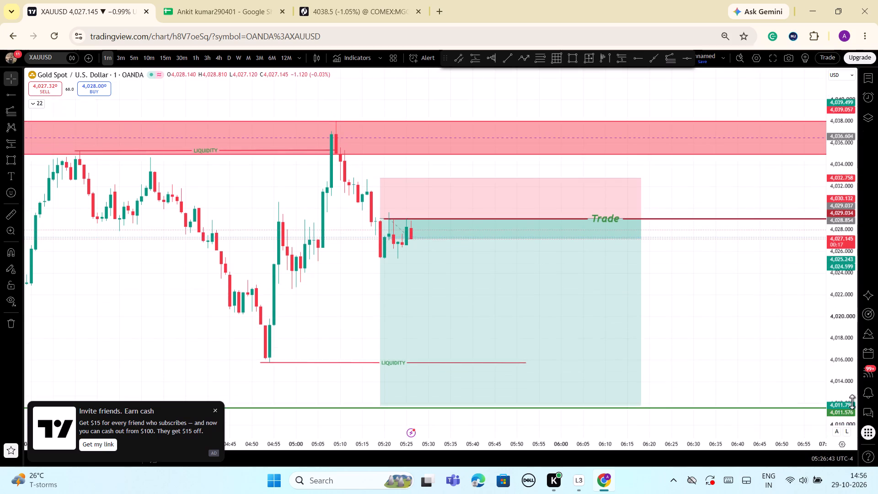
pyautogui.moveTo(852, 402); pyautogui.dragTo(853, 401)
pyautogui.scroll(-3, 722, 309)
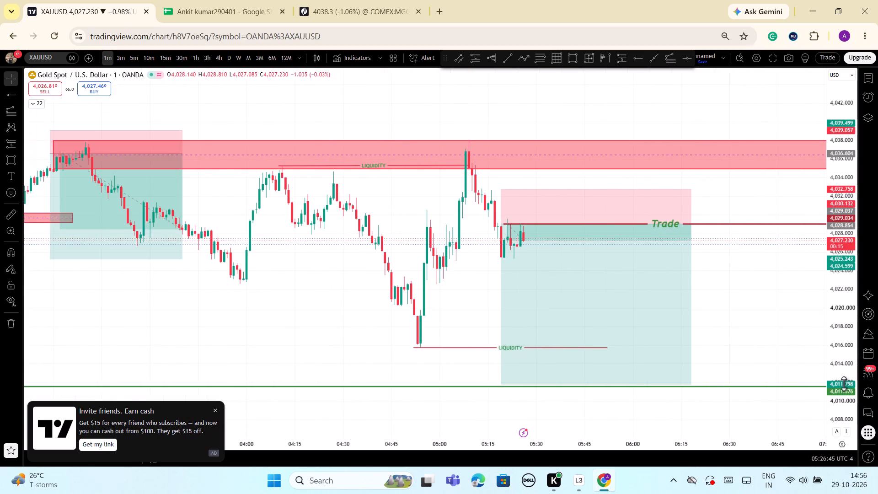
pyautogui.moveTo(841, 378); pyautogui.dragTo(851, 313)
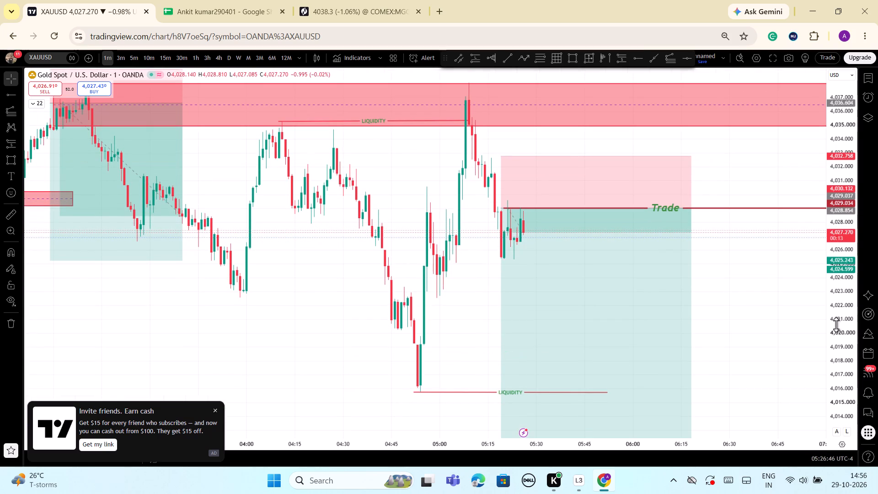
pyautogui.moveTo(847, 240); pyautogui.dragTo(850, 312)
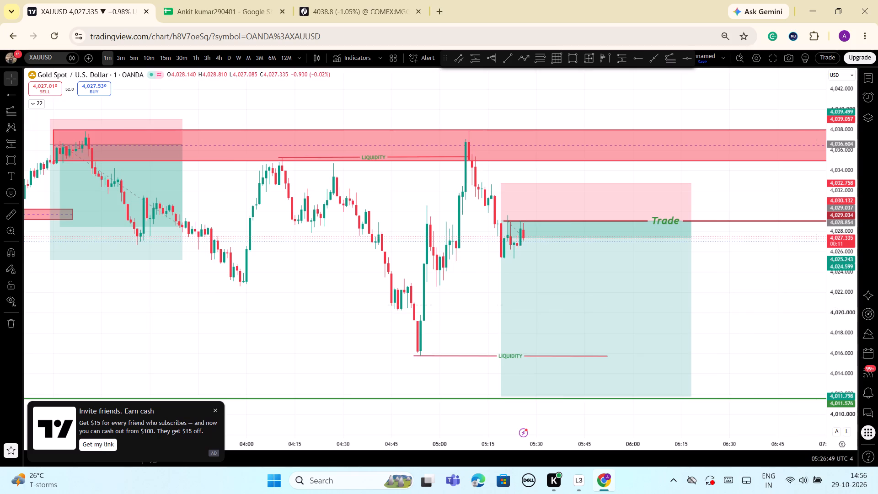
pyautogui.scroll(-2, 796, 292)
pyautogui.moveTo(834, 285); pyautogui.dragTo(833, 316)
pyautogui.scroll(2, 769, 311)
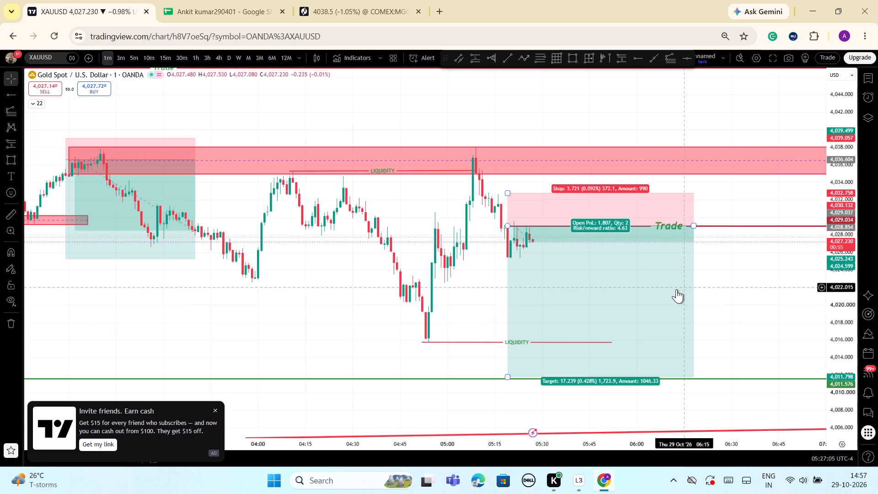
# Apply the yellow drawing template to the earlier small red zone between 01:52 and 03:06 near 4,029.7.
pyautogui.scroll(-4, 646, 341)
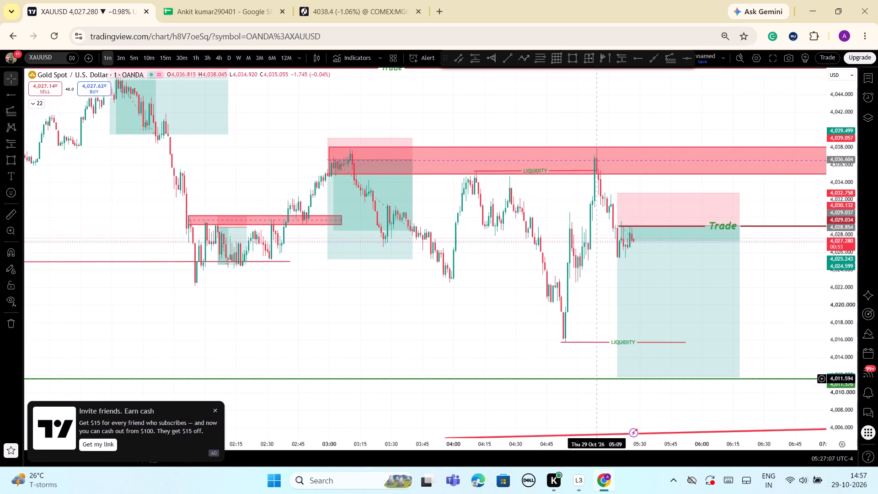
pyautogui.moveTo(387, 331); pyautogui.dragTo(493, 345)
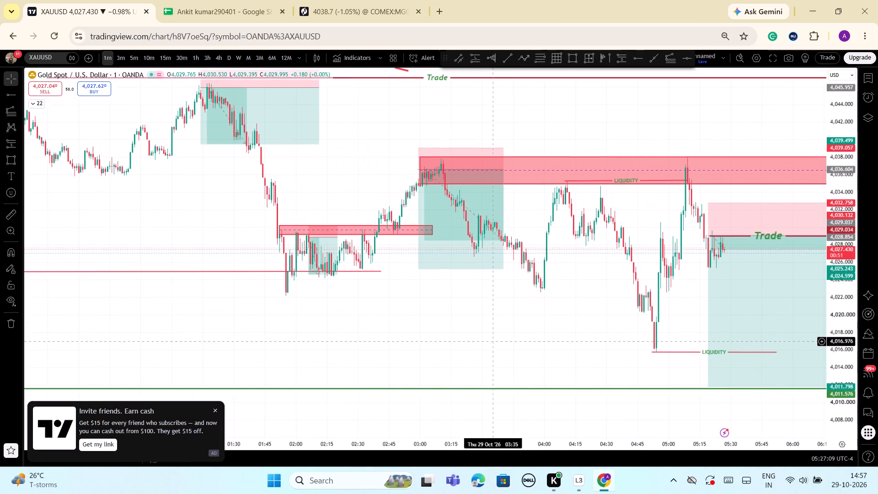
pyautogui.moveTo(493, 345); pyautogui.dragTo(456, 348)
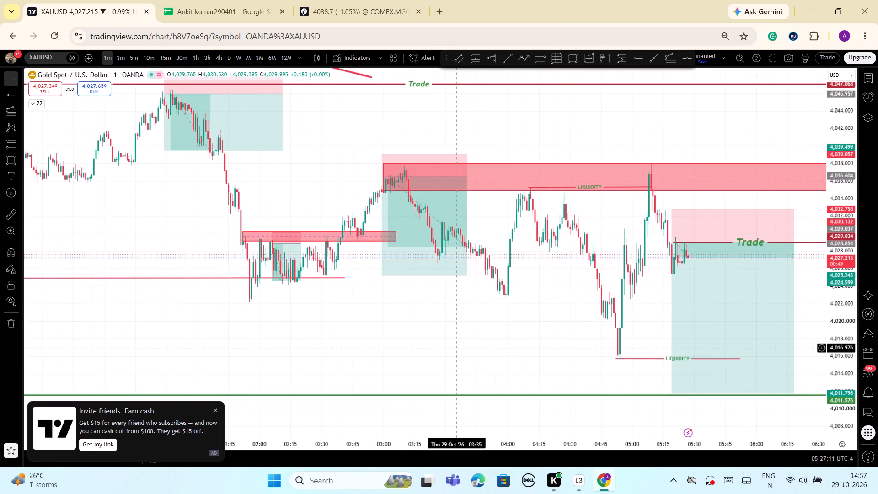
pyautogui.moveTo(456, 348); pyautogui.dragTo(456, 349)
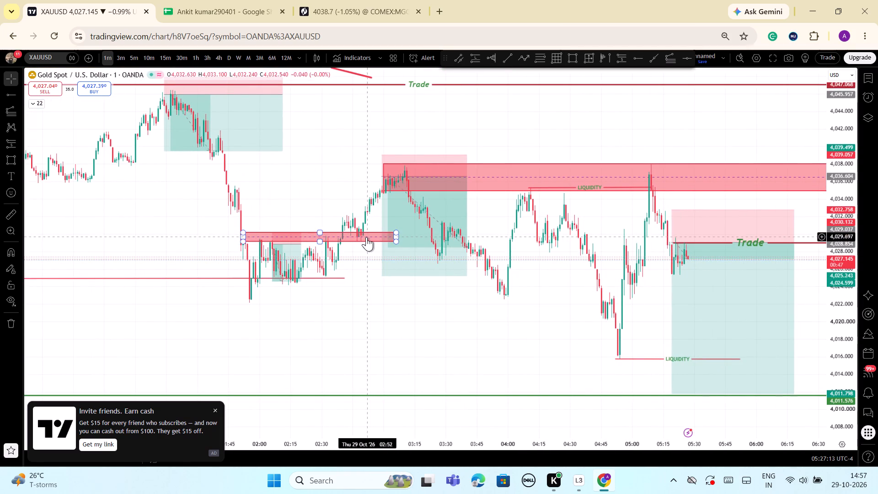
pyautogui.click(370, 236)
pyautogui.click(372, 239)
pyautogui.click(372, 238)
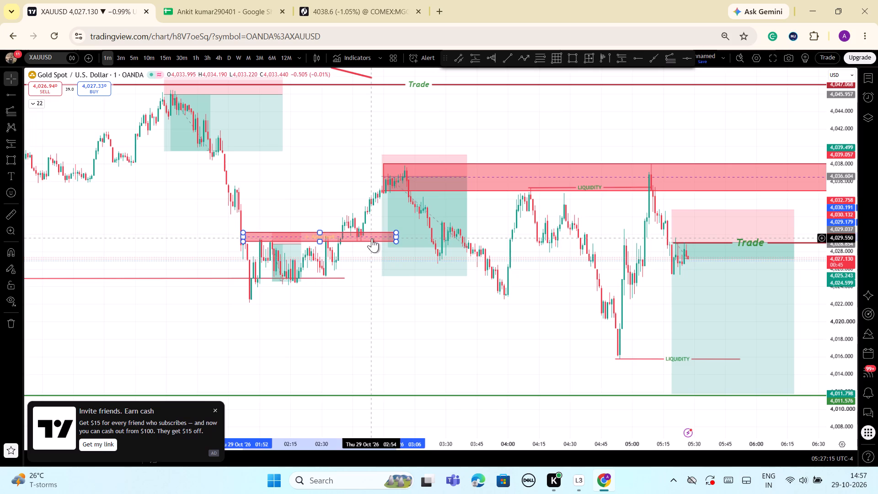
pyautogui.click(139, 161)
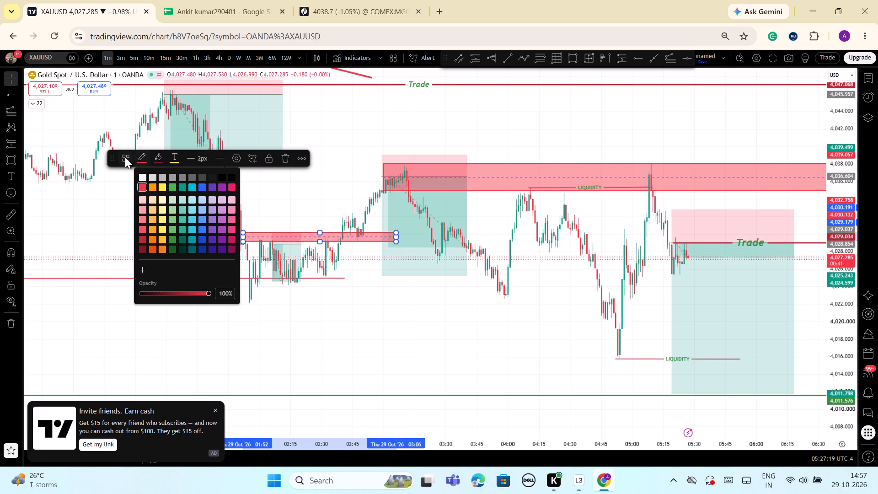
pyautogui.click(125, 157)
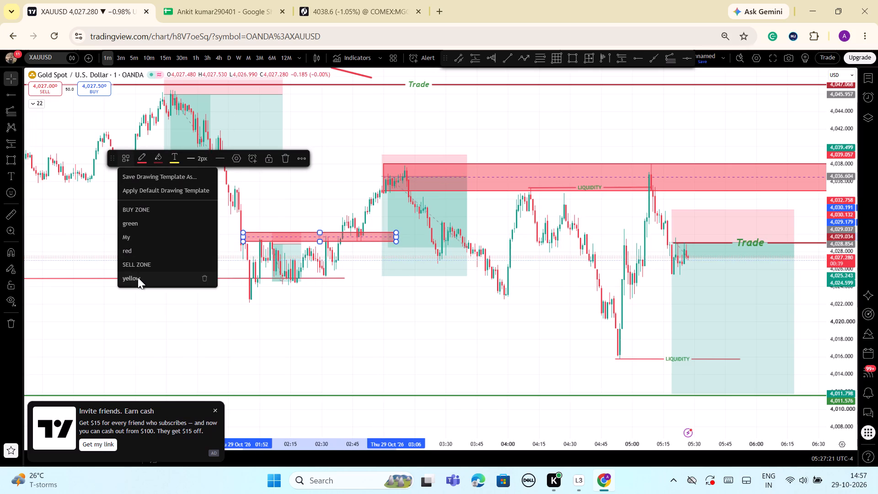
pyautogui.click(138, 278)
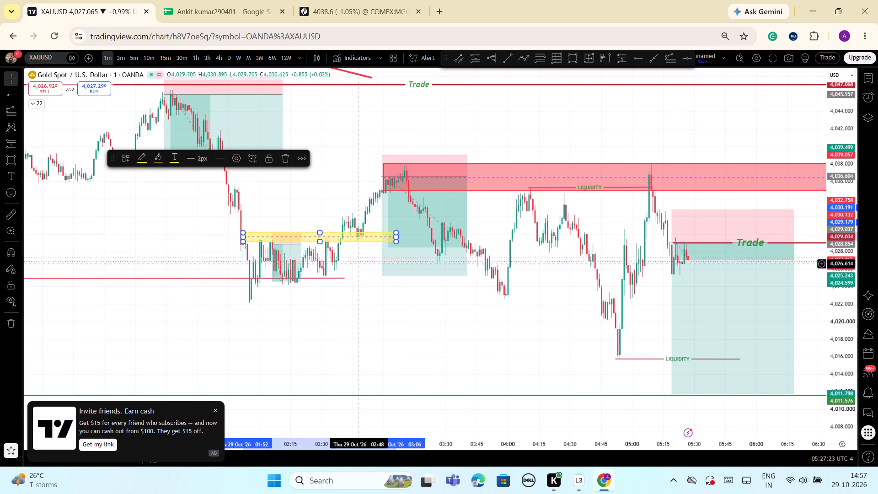
pyautogui.click(418, 354)
# Shorten the yellow zone near 4,029.7 so that its later end sits at about 03:04.
pyautogui.moveTo(483, 351); pyautogui.dragTo(450, 354)
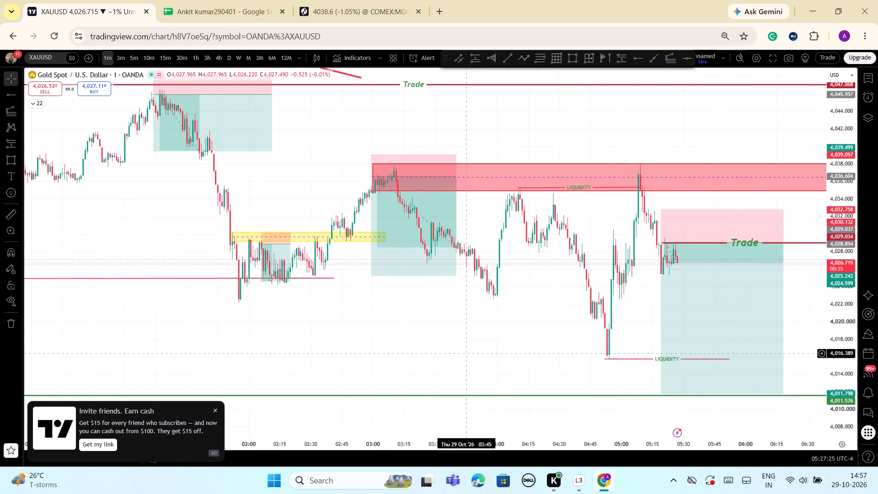
pyautogui.moveTo(450, 354); pyautogui.dragTo(438, 358)
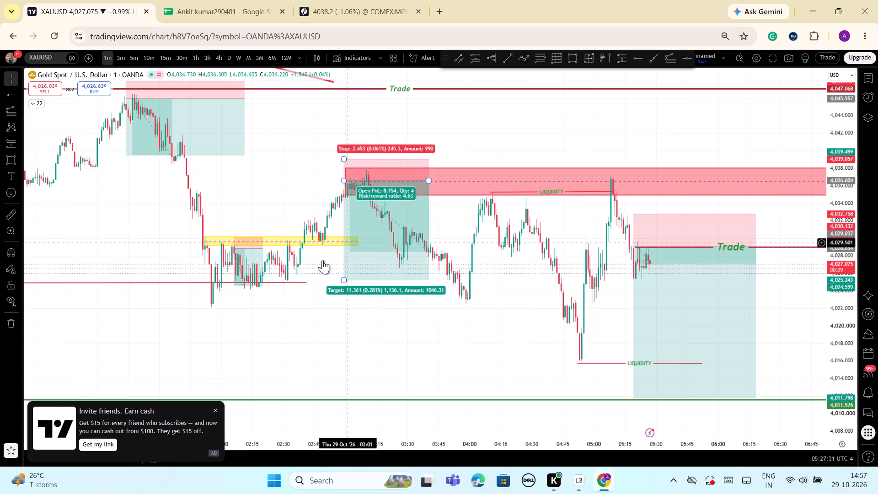
pyautogui.click(357, 242)
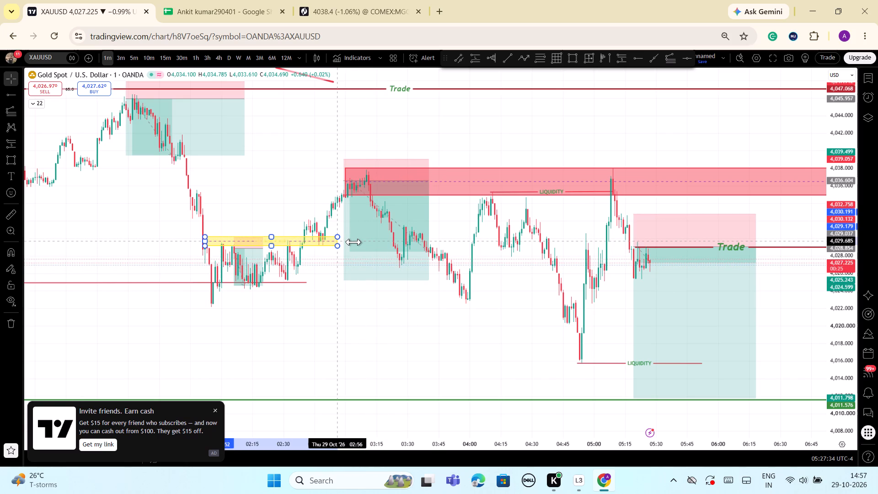
pyautogui.click(368, 334)
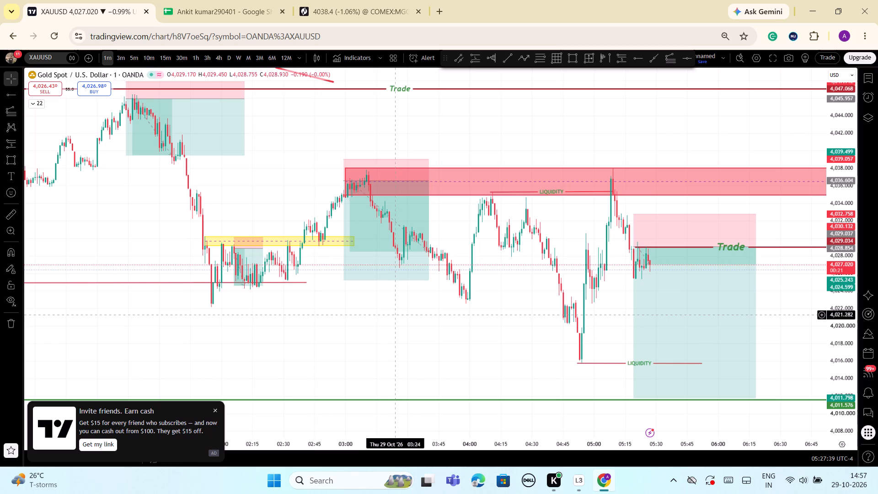
# Apply the SELL ZONE drawing template to the large red zone between 4,034.951 and 4,037.990 that starts at 03:00.
pyautogui.scroll(1, 357, 297)
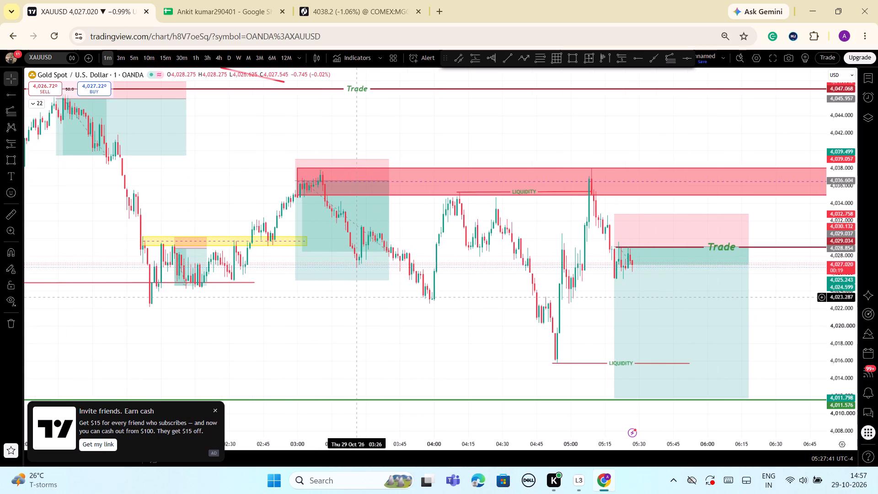
pyautogui.scroll(-1, 357, 297)
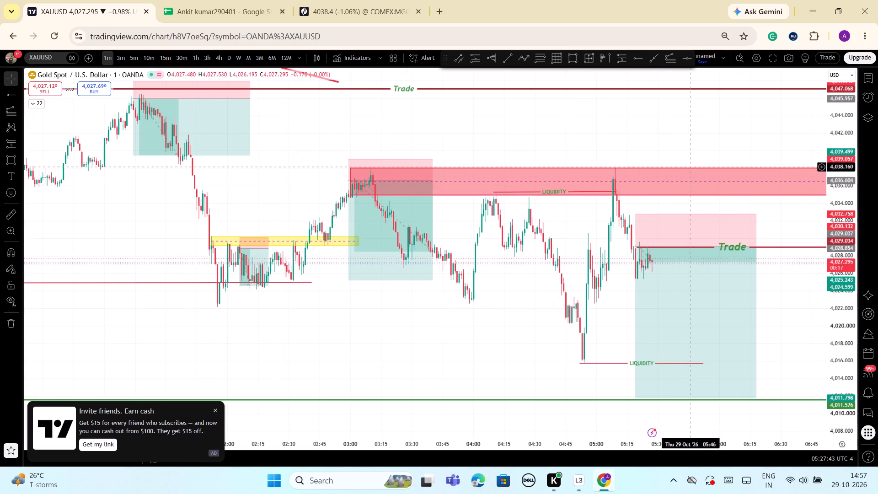
pyautogui.click(686, 168)
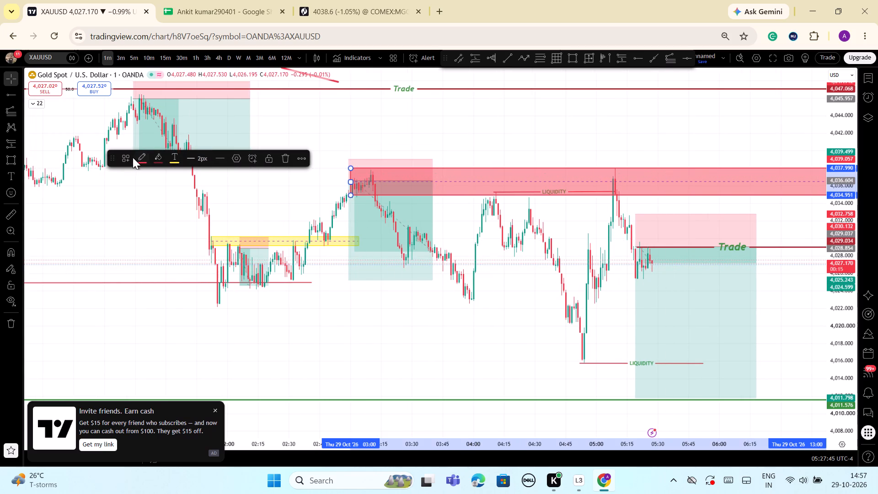
pyautogui.click(127, 160)
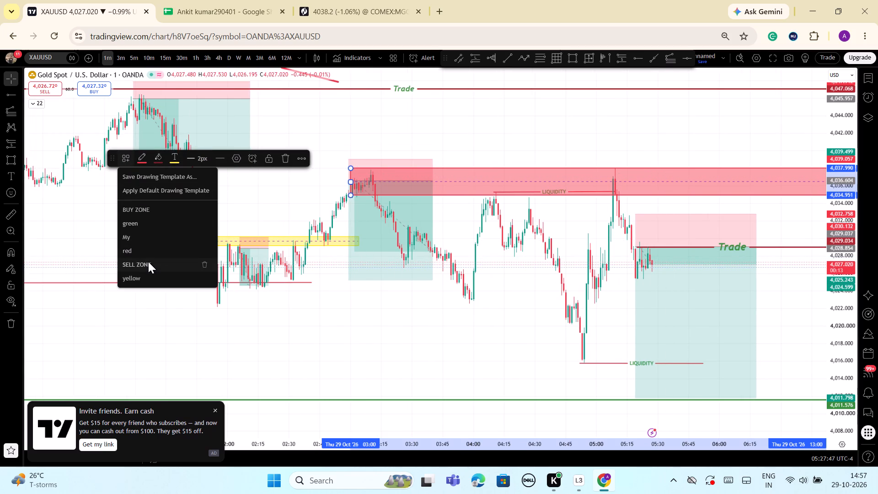
pyautogui.click(148, 262)
# Shorten the SELL ZONE rectangle so that it ends at about 09:30 instead of extending to 13:00.
pyautogui.moveTo(492, 328); pyautogui.dragTo(371, 307)
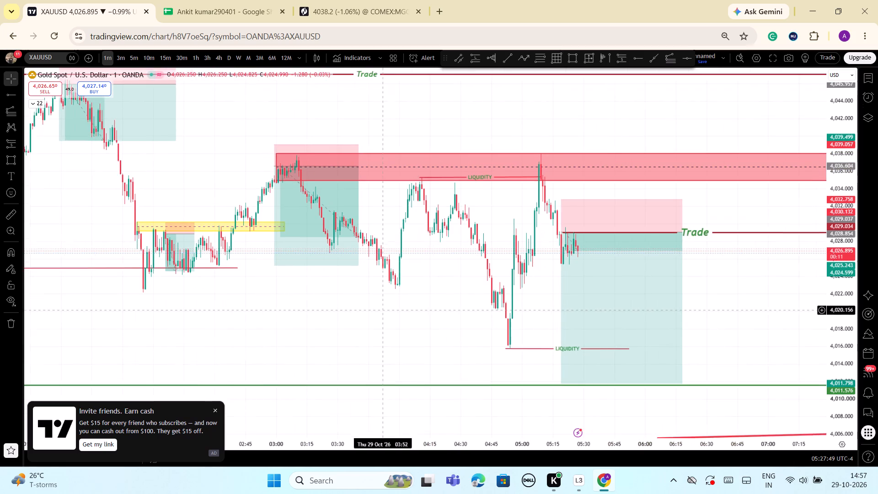
pyautogui.moveTo(371, 307); pyautogui.dragTo(300, 303)
pyautogui.scroll(-1, 646, 298)
pyautogui.scroll(-4, 694, 308)
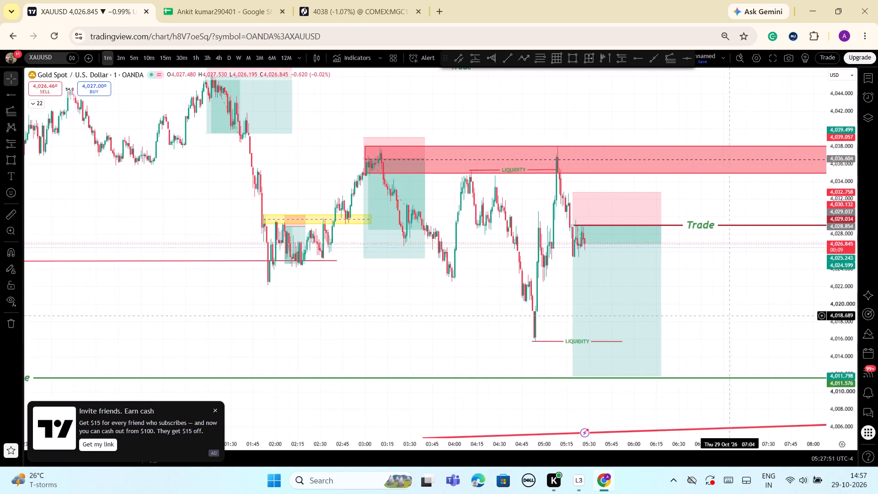
pyautogui.moveTo(471, 322); pyautogui.dragTo(269, 286)
pyautogui.scroll(-2, 658, 294)
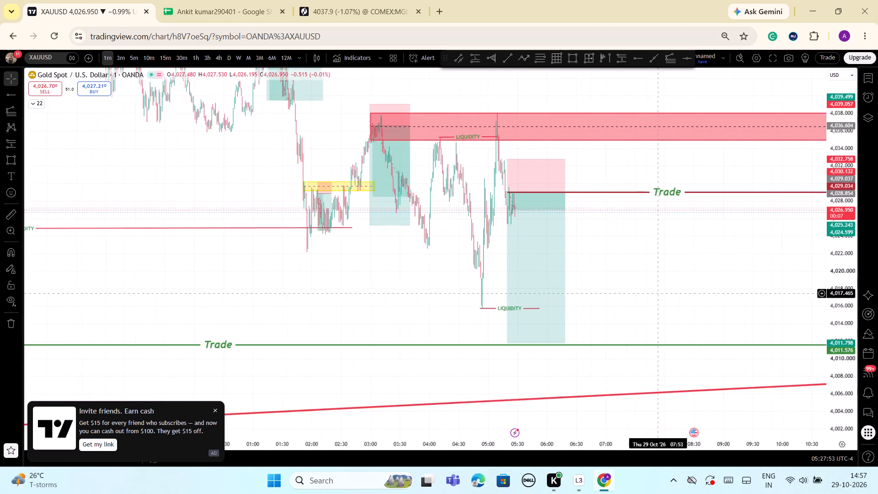
pyautogui.scroll(-4, 658, 294)
pyautogui.scroll(-2, 728, 274)
pyautogui.moveTo(600, 299); pyautogui.dragTo(414, 296)
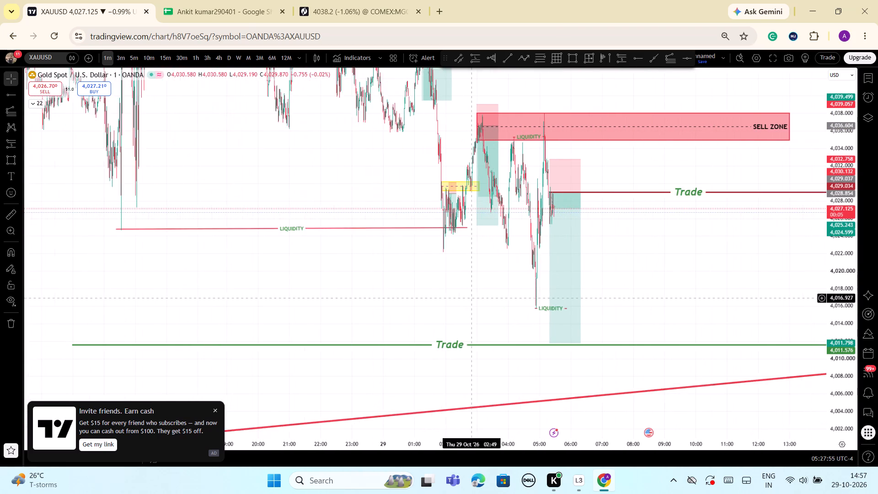
pyautogui.moveTo(414, 296); pyautogui.dragTo(395, 301)
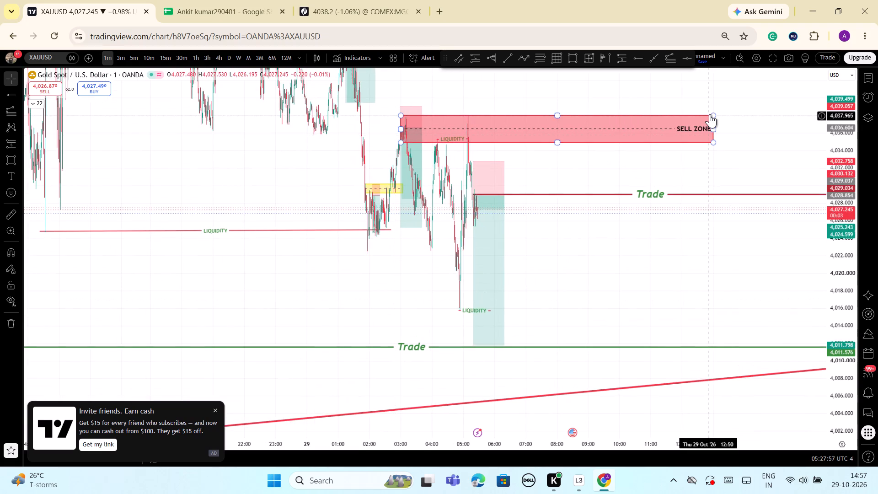
pyautogui.moveTo(712, 129); pyautogui.dragTo(559, 133)
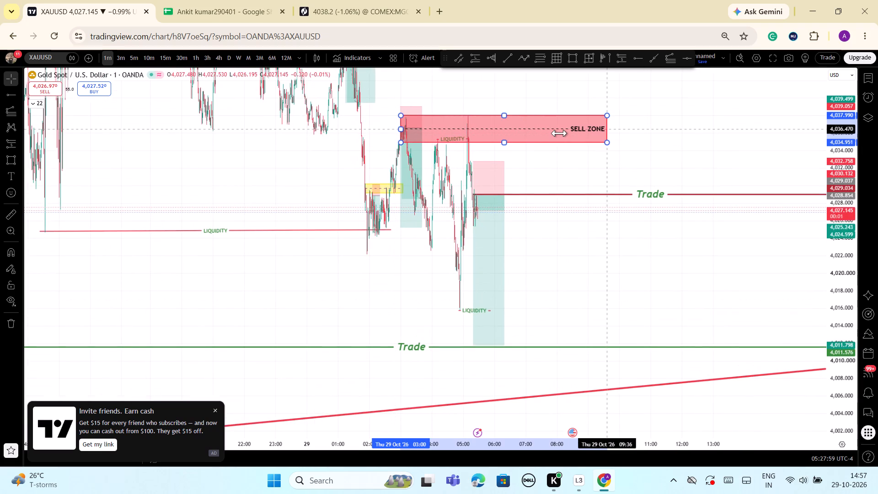
pyautogui.moveTo(559, 133); pyautogui.dragTo(604, 134)
pyautogui.click(694, 153)
# Examine the short position against the SELL ZONE, its Trade entry line and the nearby LIQUIDITY lines at several scales.
pyautogui.moveTo(840, 158); pyautogui.dragTo(857, 248)
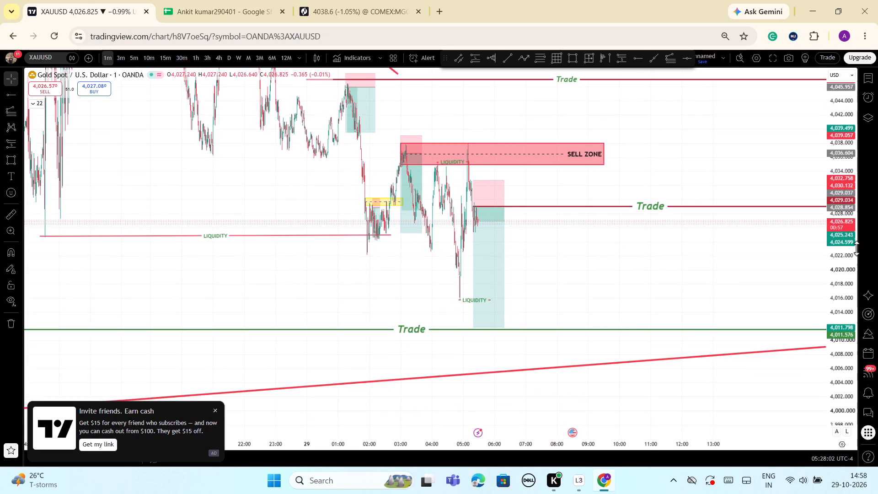
pyautogui.moveTo(857, 248); pyautogui.dragTo(857, 273)
pyautogui.scroll(3, 632, 276)
pyautogui.moveTo(597, 177); pyautogui.dragTo(803, 189)
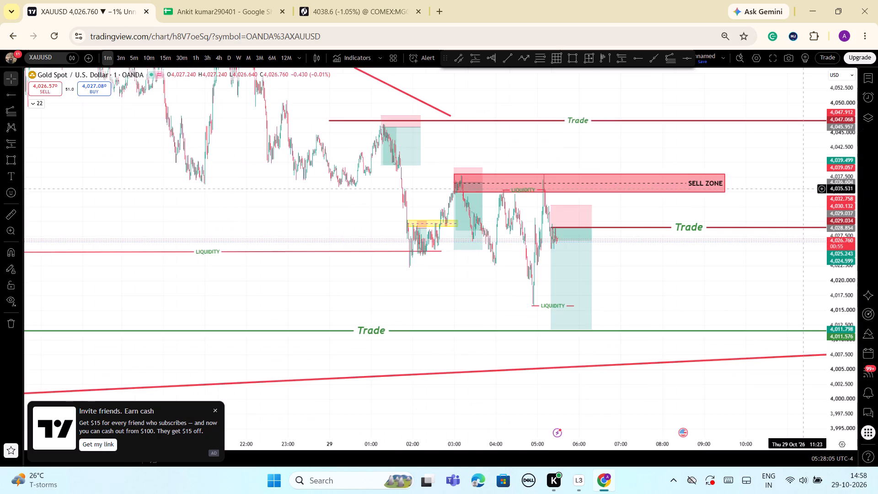
pyautogui.scroll(2, 649, 265)
pyautogui.moveTo(846, 338); pyautogui.dragTo(848, 280)
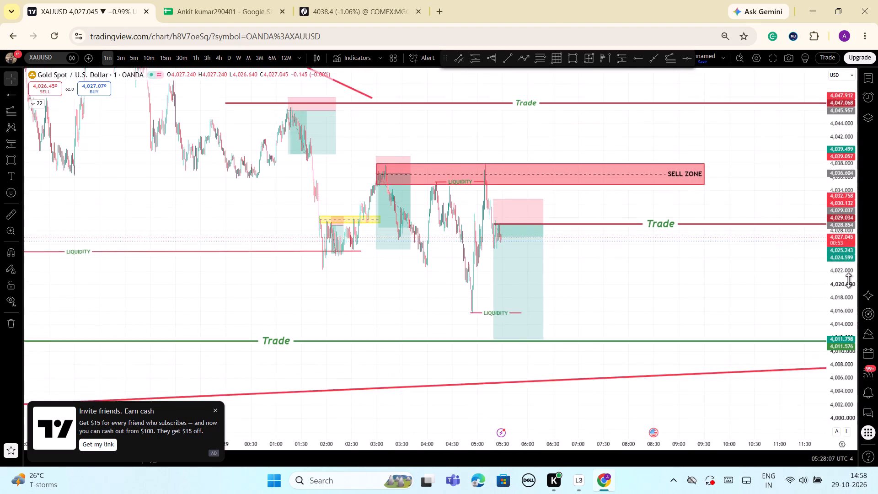
pyautogui.moveTo(848, 280); pyautogui.dragTo(847, 276)
pyautogui.scroll(2, 688, 279)
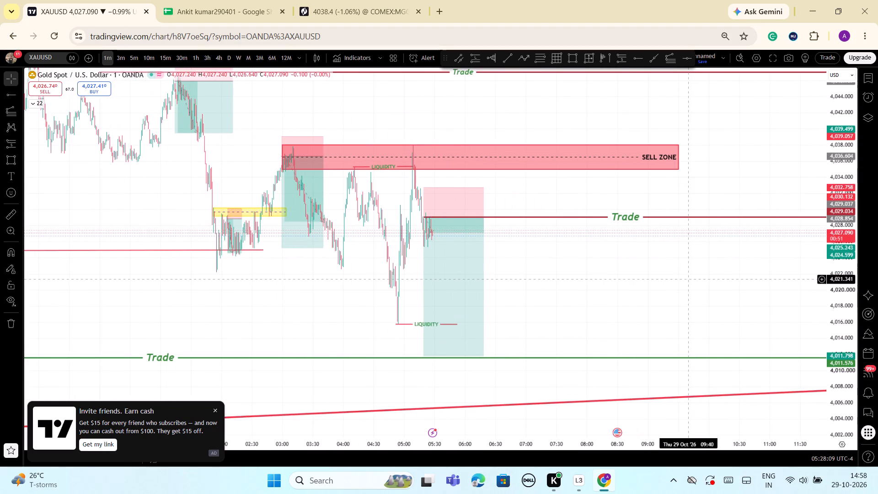
pyautogui.scroll(2, 534, 264)
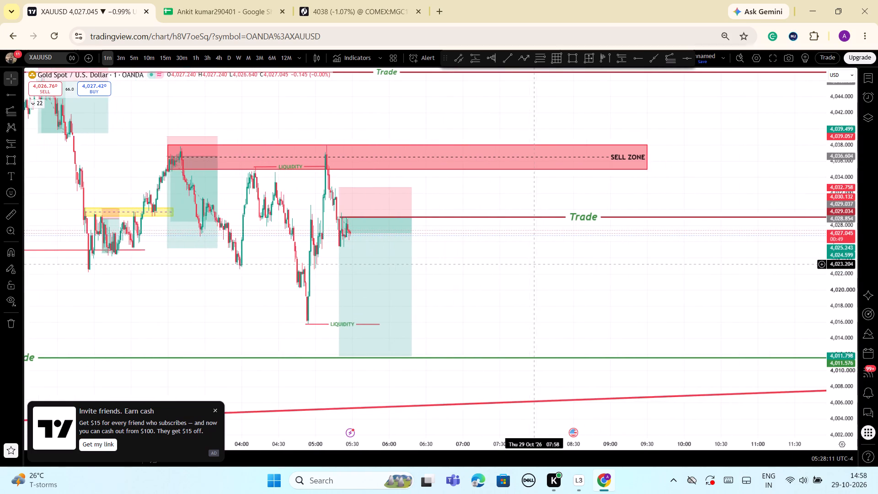
pyautogui.moveTo(503, 275); pyautogui.dragTo(699, 288)
pyautogui.scroll(3, 660, 292)
pyautogui.moveTo(561, 299); pyautogui.dragTo(628, 301)
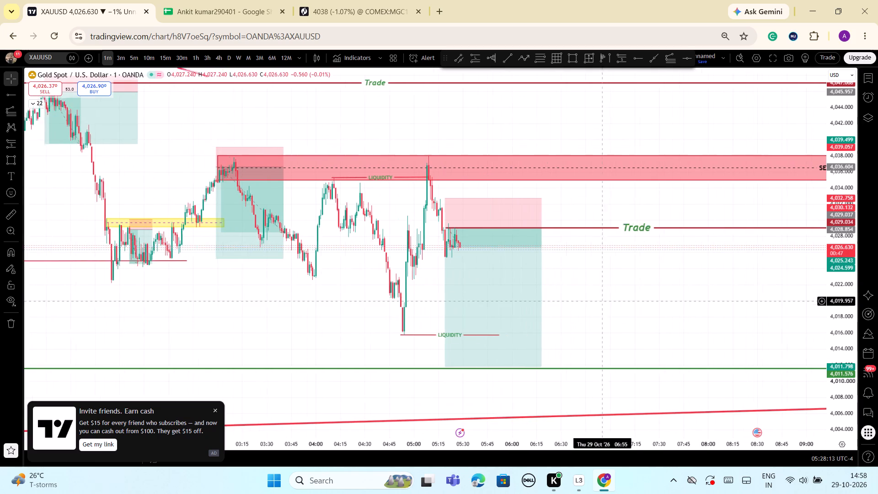
pyautogui.moveTo(628, 301); pyautogui.dragTo(668, 301)
pyautogui.scroll(3, 668, 306)
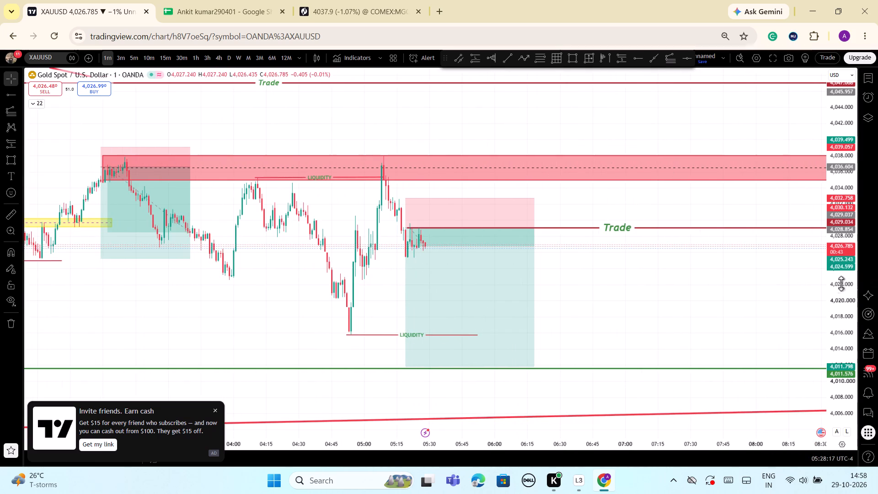
# Examine the wider price structure, including the descending Trendline, the higher Trade levels and the older LIQUIDITY lines above the short position.
pyautogui.moveTo(838, 285); pyautogui.dragTo(847, 369)
pyautogui.scroll(-2, 527, 116)
pyautogui.scroll(-2, 567, 133)
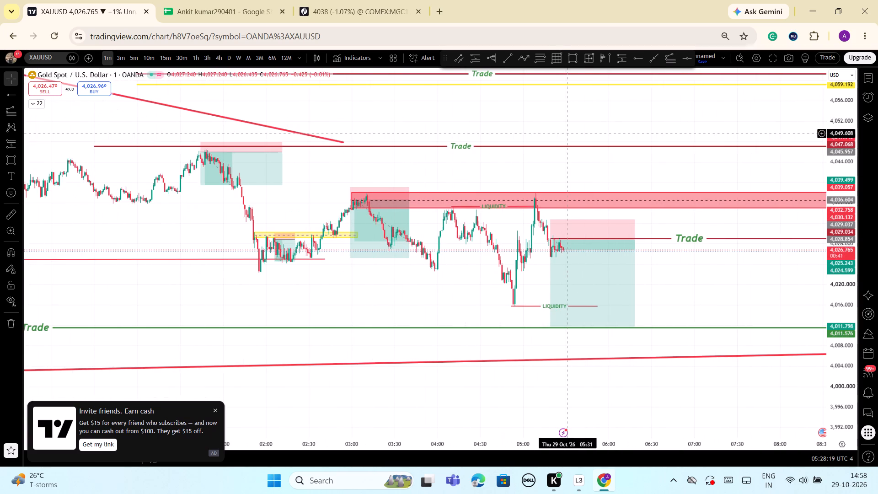
pyautogui.click(621, 126)
pyautogui.scroll(-1, 621, 126)
pyautogui.moveTo(851, 190); pyautogui.dragTo(851, 221)
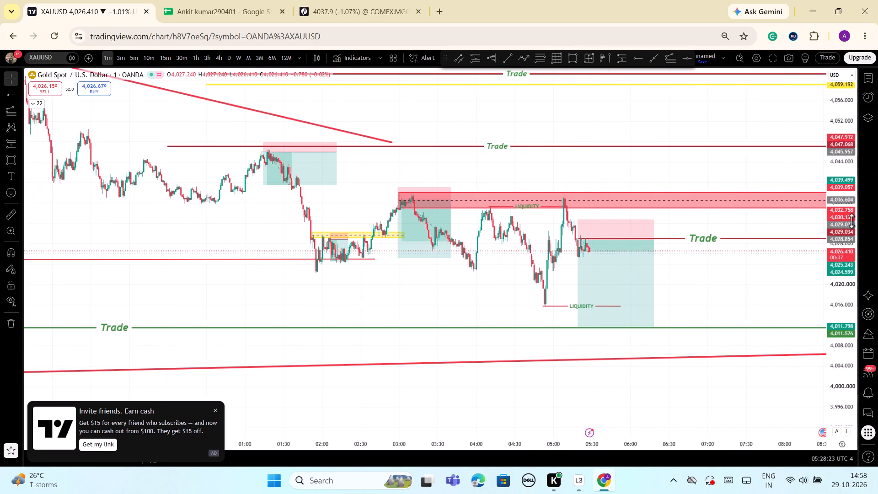
pyautogui.moveTo(851, 221); pyautogui.dragTo(837, 178)
pyautogui.scroll(-2, 648, 123)
pyautogui.moveTo(686, 105); pyautogui.dragTo(635, 107)
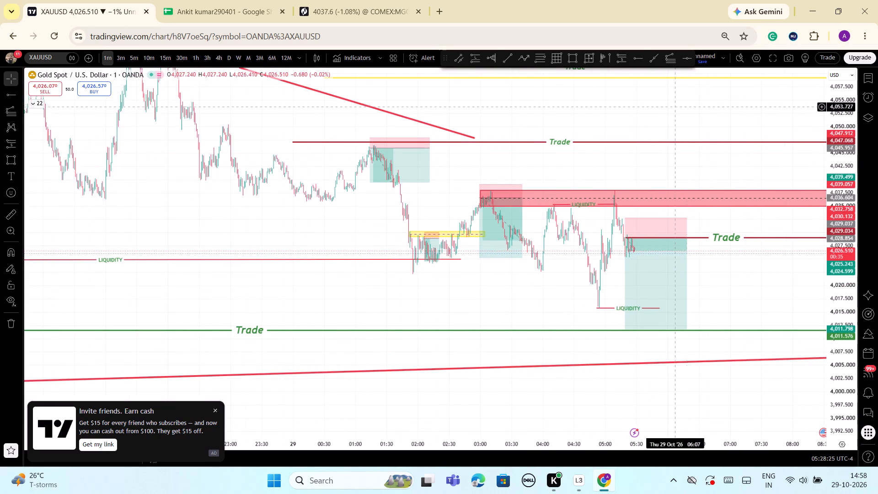
pyautogui.moveTo(635, 107); pyautogui.dragTo(603, 108)
pyautogui.scroll(2, 660, 287)
pyautogui.moveTo(625, 283); pyautogui.dragTo(738, 288)
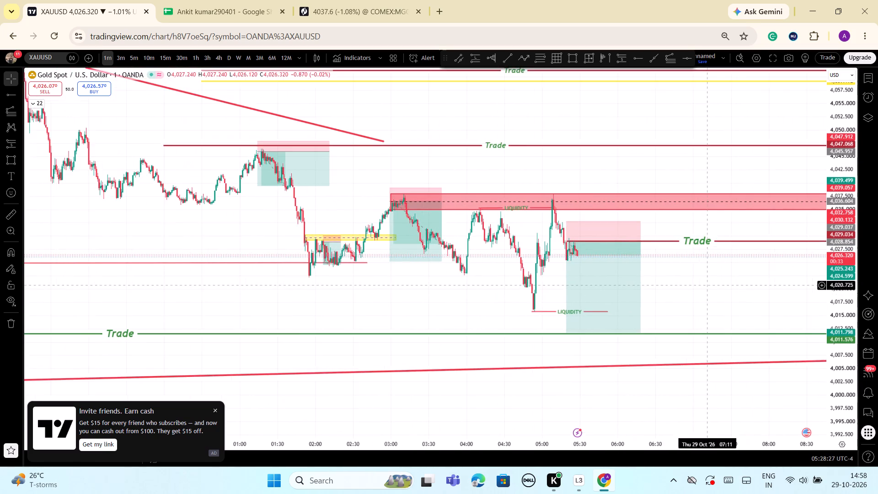
pyautogui.moveTo(738, 288); pyautogui.dragTo(751, 288)
pyautogui.scroll(4, 743, 290)
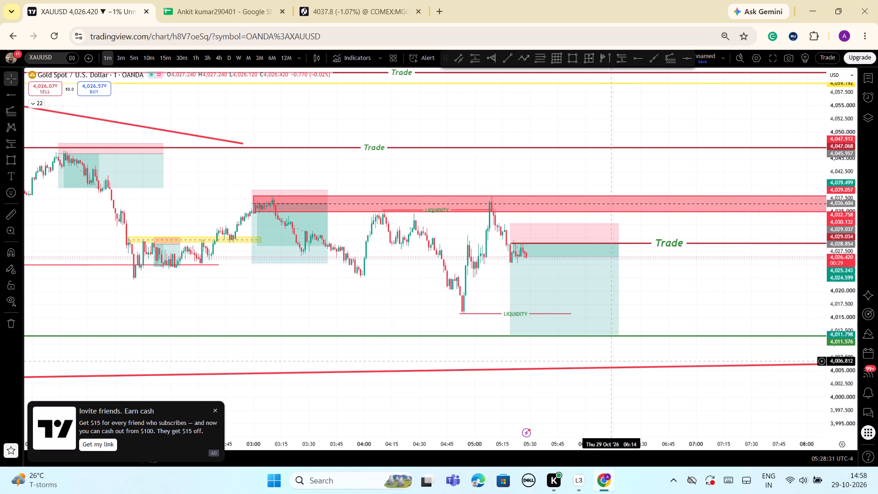
pyautogui.scroll(-3, 610, 361)
pyautogui.moveTo(844, 311); pyautogui.dragTo(834, 336)
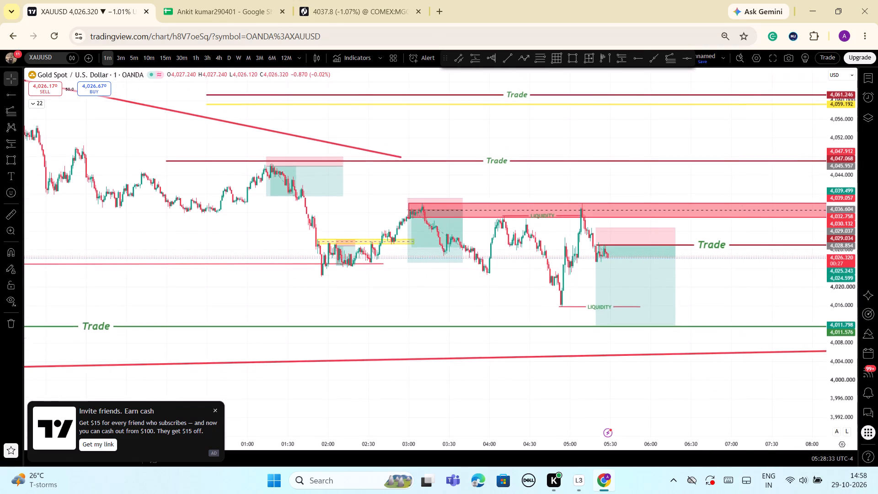
pyautogui.scroll(-7, 722, 337)
pyautogui.moveTo(433, 195); pyautogui.dragTo(450, 239)
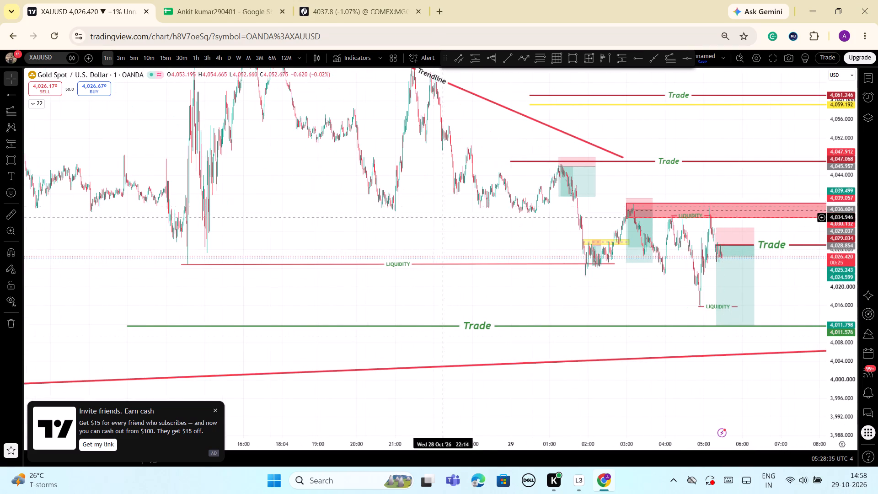
pyautogui.moveTo(450, 239); pyautogui.dragTo(468, 294)
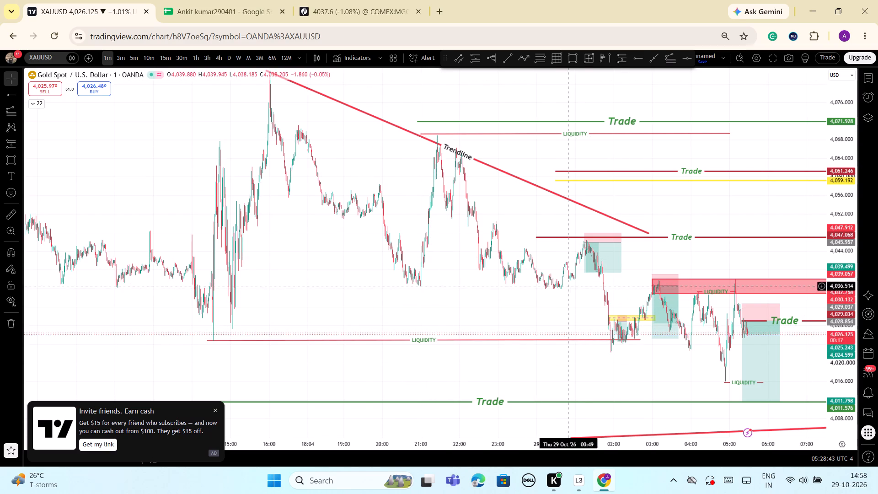
pyautogui.moveTo(694, 149); pyautogui.dragTo(627, 144)
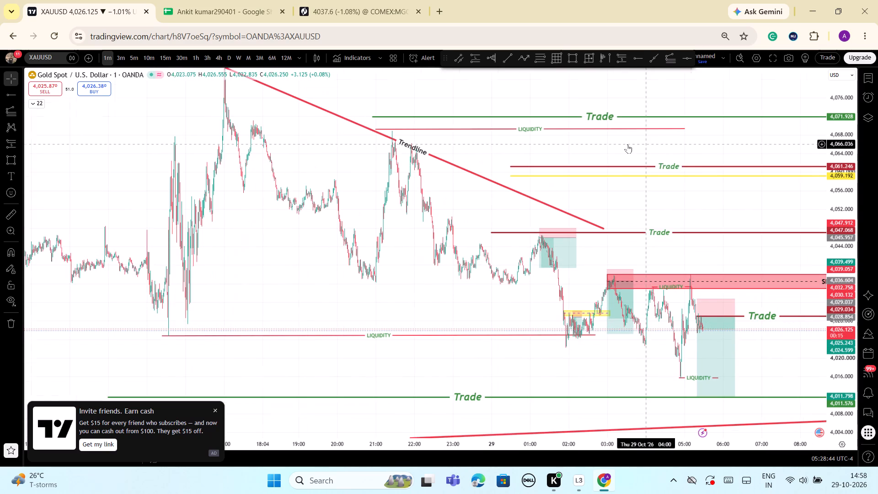
pyautogui.moveTo(627, 144); pyautogui.dragTo(627, 144)
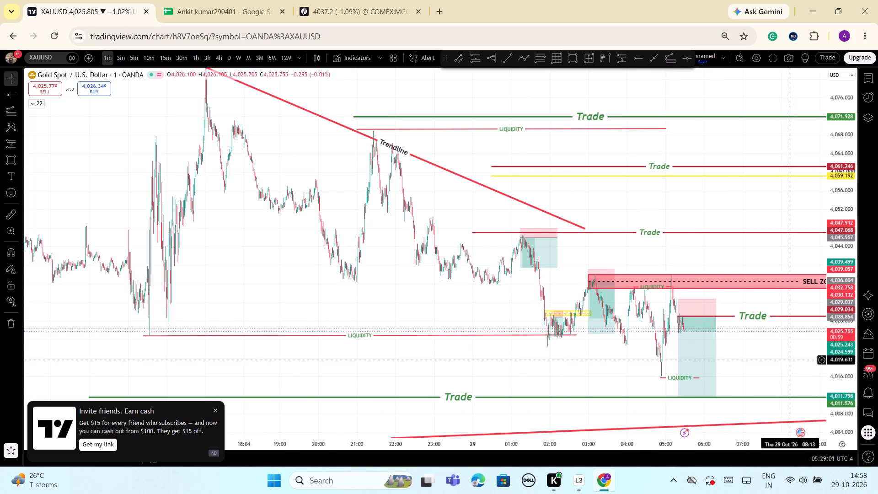
# Examine the latest candles inside the short position relative to its entry, the lower LIQUIDITY line and the green Trade level.
pyautogui.scroll(7, 795, 385)
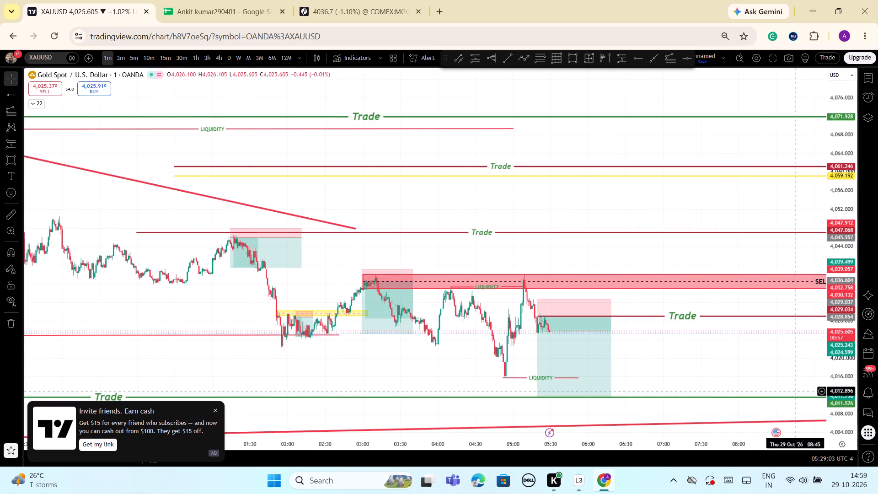
pyautogui.scroll(4, 795, 392)
pyautogui.moveTo(838, 384); pyautogui.dragTo(840, 341)
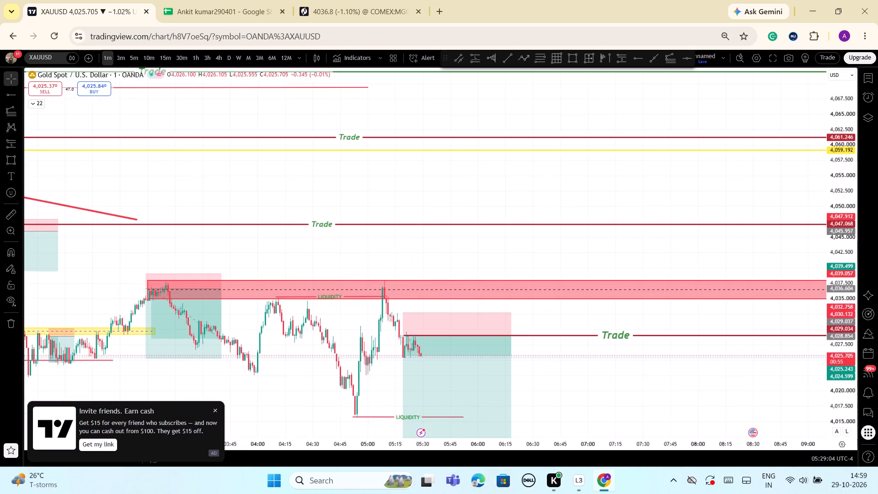
pyautogui.moveTo(645, 403); pyautogui.dragTo(792, 332)
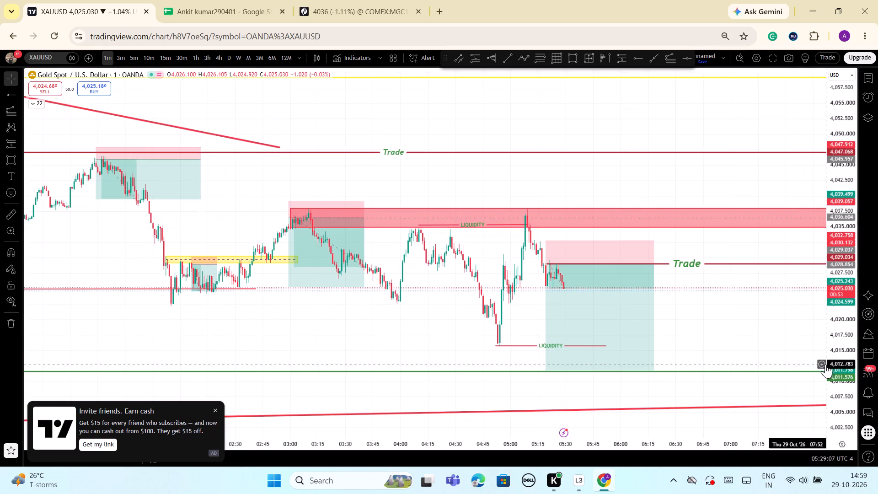
pyautogui.moveTo(837, 345); pyautogui.dragTo(840, 332)
pyautogui.scroll(3, 791, 338)
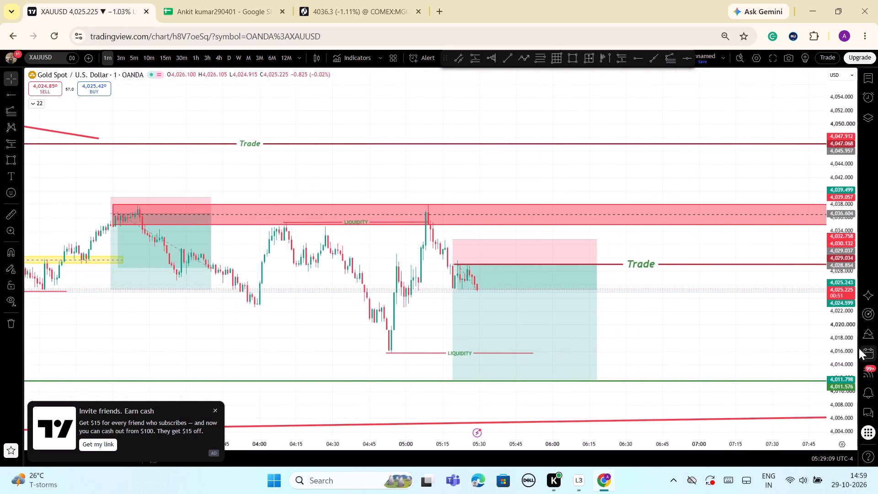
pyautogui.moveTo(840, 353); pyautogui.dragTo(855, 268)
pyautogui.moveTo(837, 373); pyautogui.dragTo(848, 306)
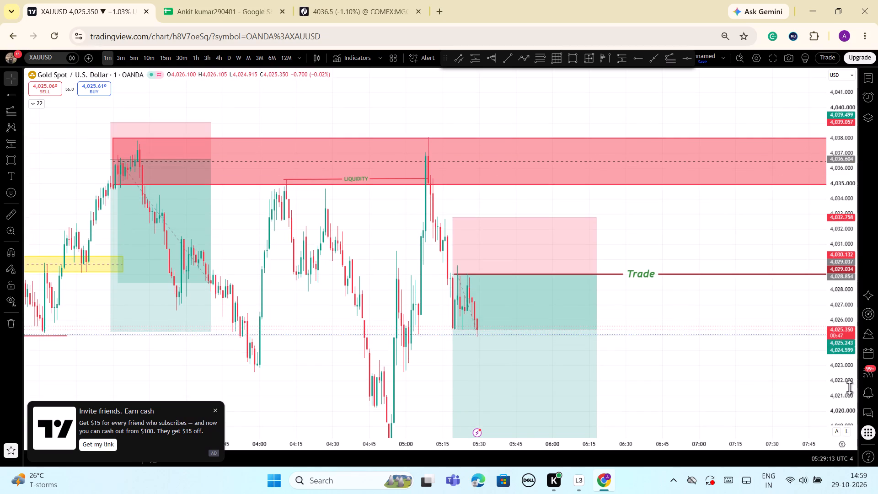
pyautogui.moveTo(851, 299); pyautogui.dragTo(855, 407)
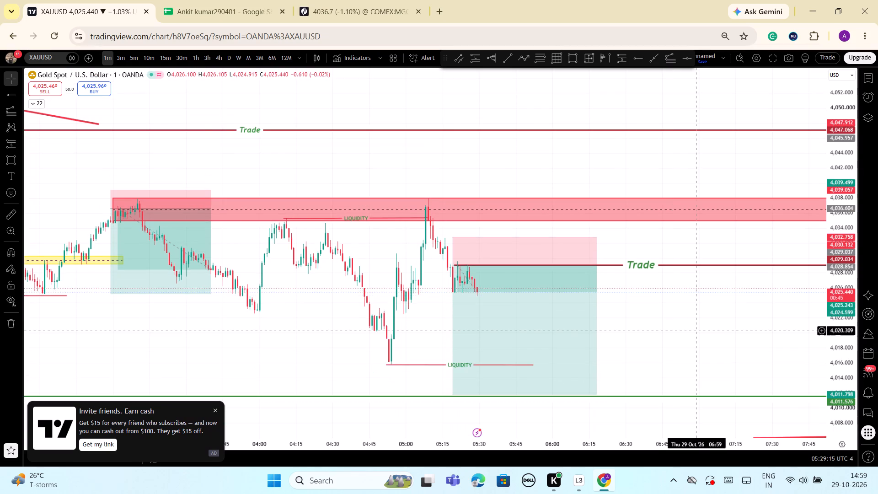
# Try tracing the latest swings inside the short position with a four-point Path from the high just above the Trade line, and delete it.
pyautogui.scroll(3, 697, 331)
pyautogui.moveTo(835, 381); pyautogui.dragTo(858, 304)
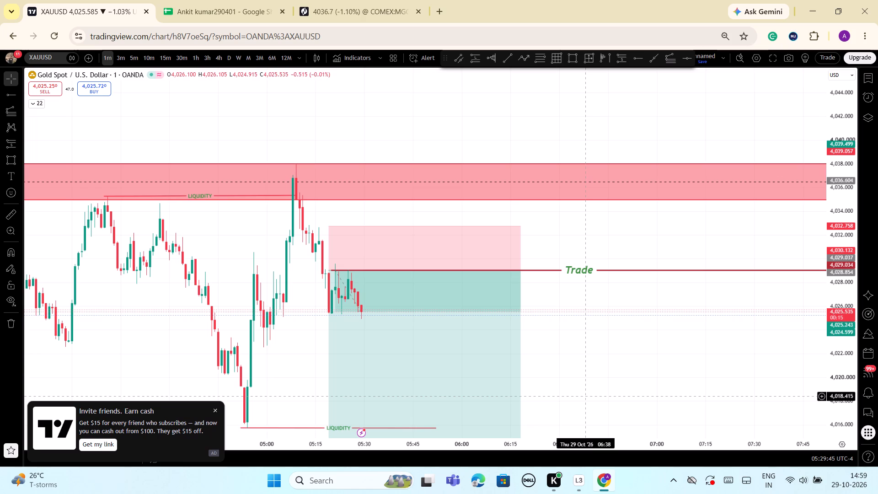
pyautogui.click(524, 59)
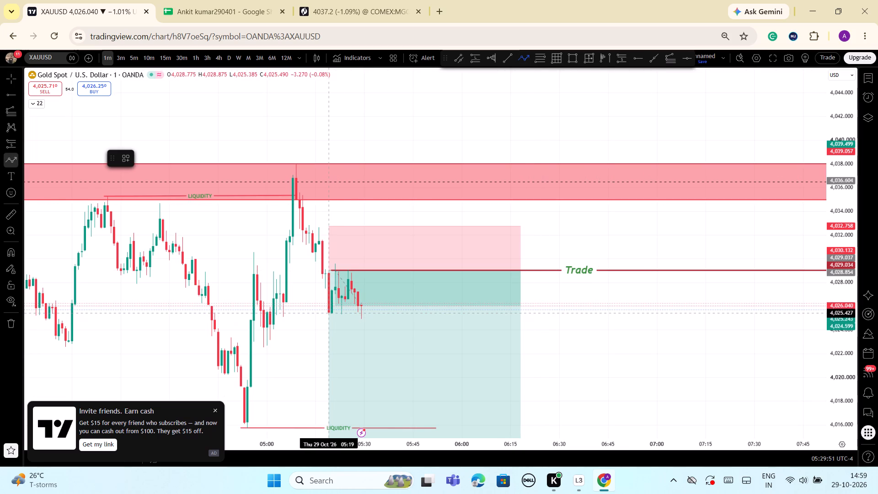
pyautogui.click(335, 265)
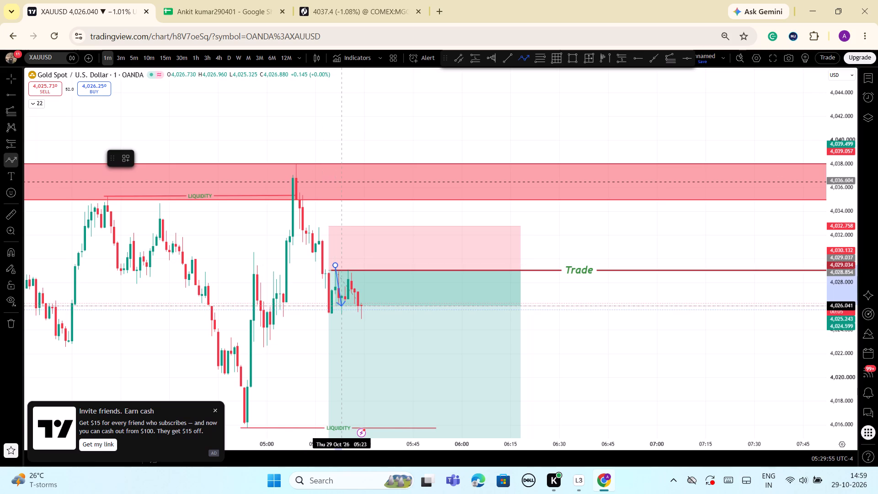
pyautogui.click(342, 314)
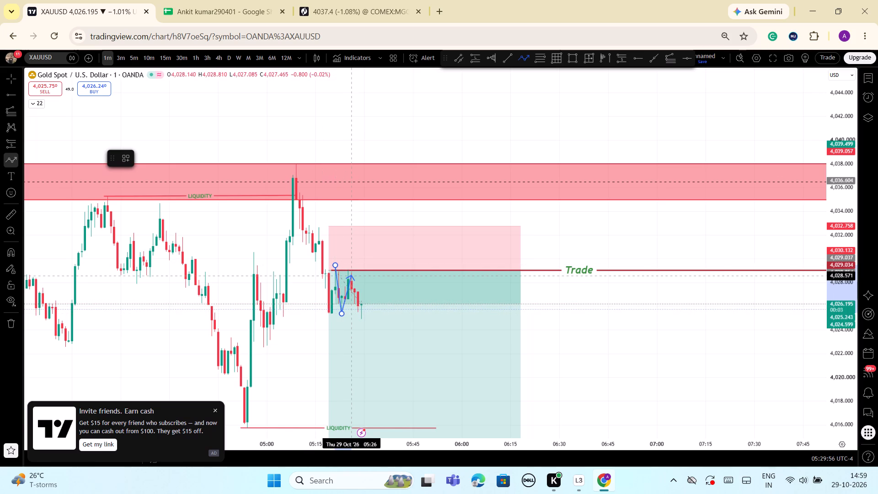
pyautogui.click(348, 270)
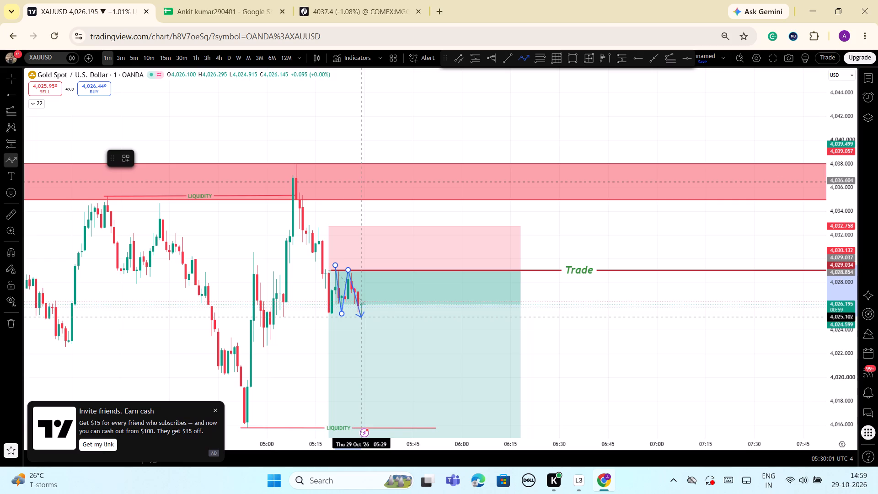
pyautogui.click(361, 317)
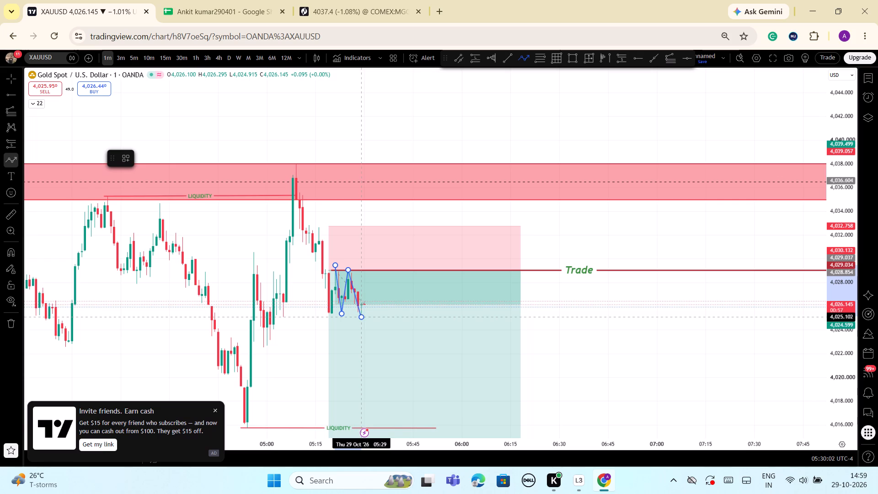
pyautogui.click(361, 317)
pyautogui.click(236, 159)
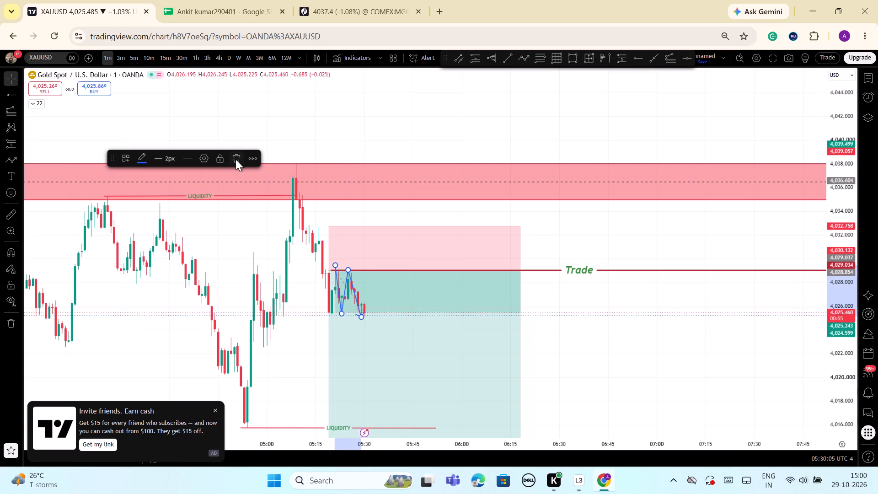
# Draw a Path from the 05:20 low through the recent swings, up to about 4,027.8, and down to the lower LIQUIDITY line near 05:41.
pyautogui.click(523, 59)
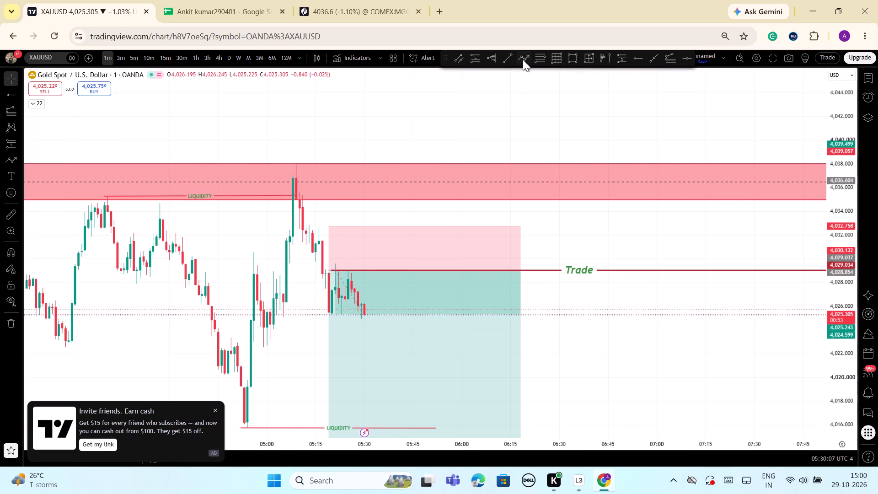
pyautogui.click(331, 312)
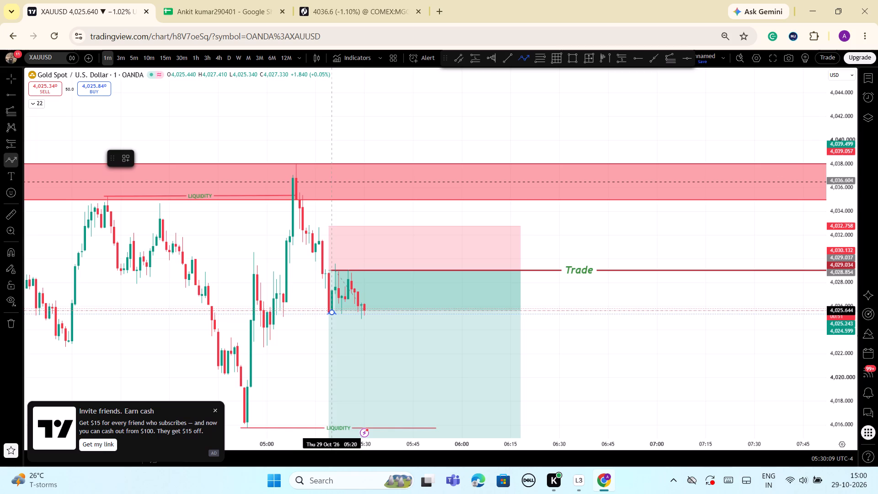
pyautogui.click(334, 263)
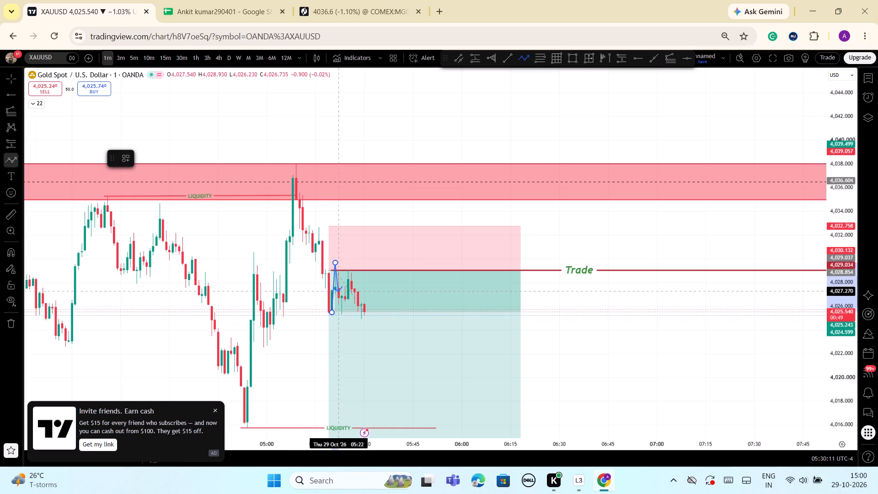
pyautogui.click(342, 314)
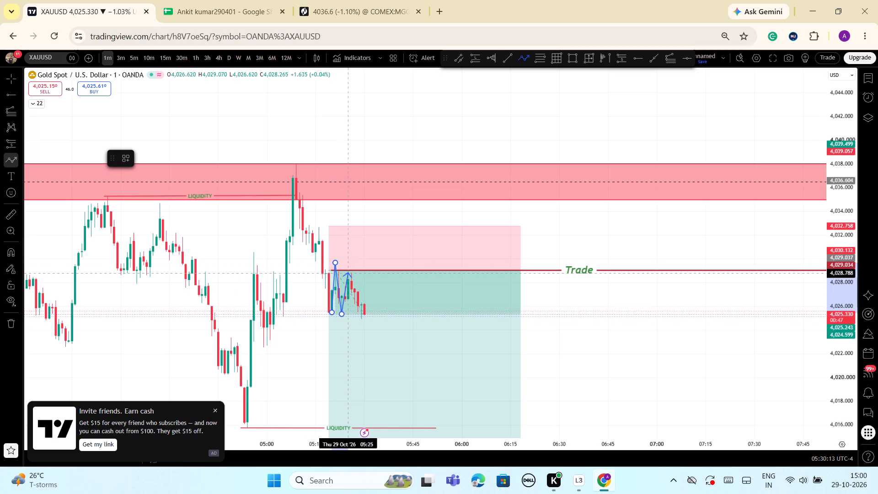
pyautogui.click(349, 268)
pyautogui.click(361, 318)
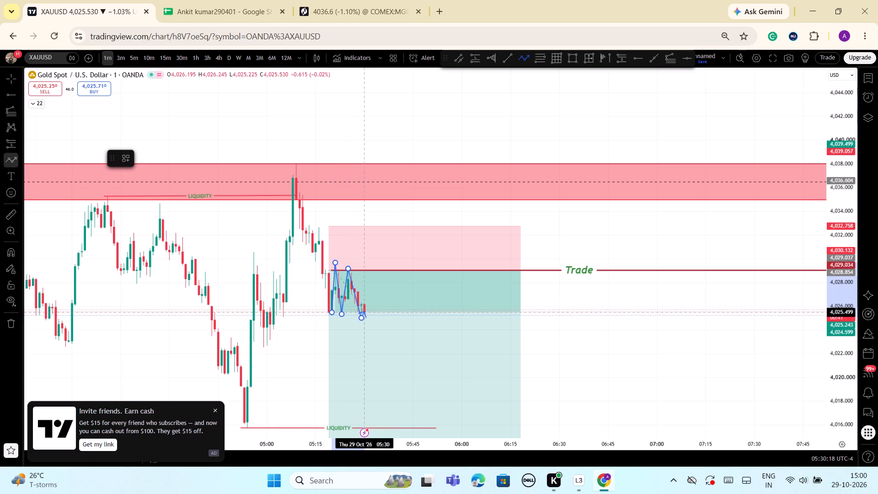
pyautogui.click(371, 285)
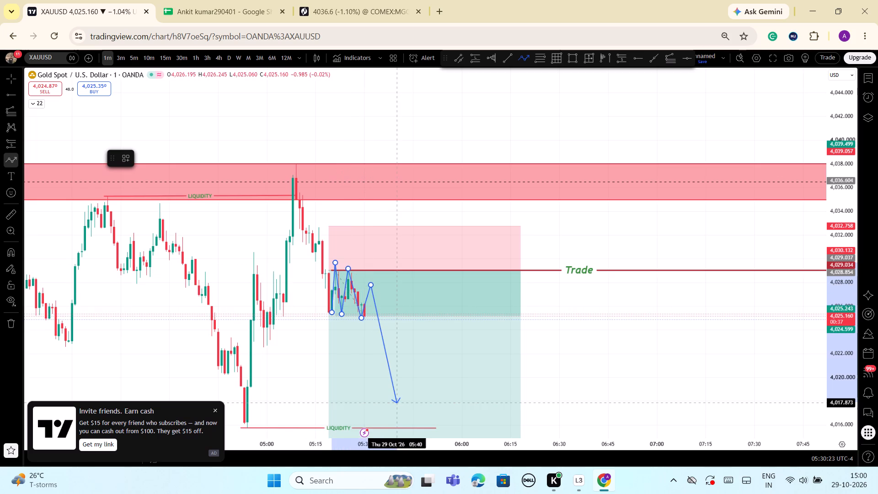
pyautogui.click(400, 426)
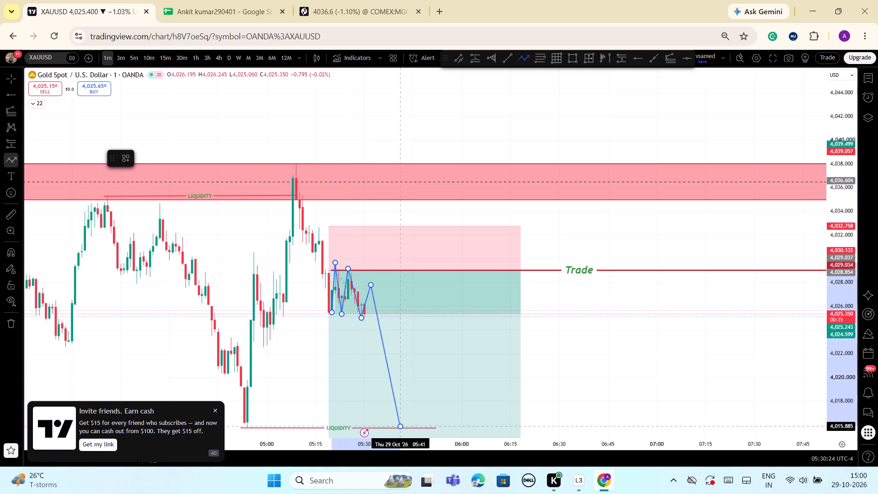
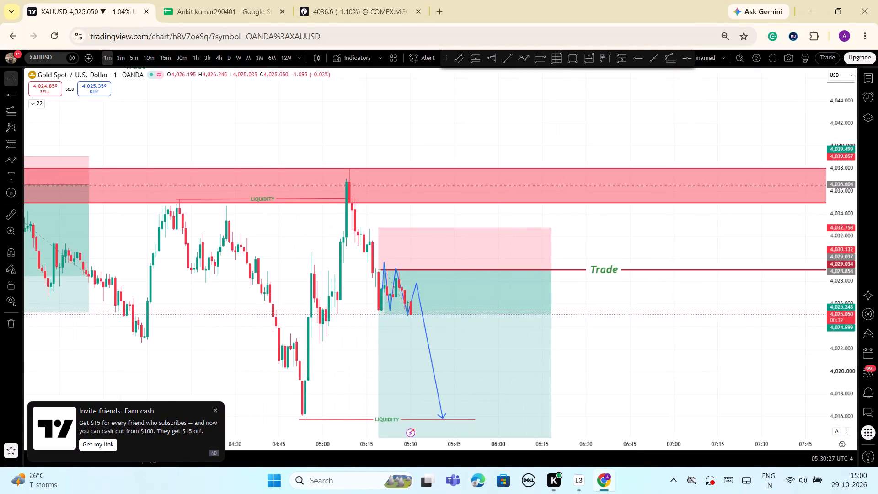
# Examine the projected Path within the short position against the Trade line, the red zone above and the lower LIQUIDITY line.
pyautogui.scroll(-3, 681, 363)
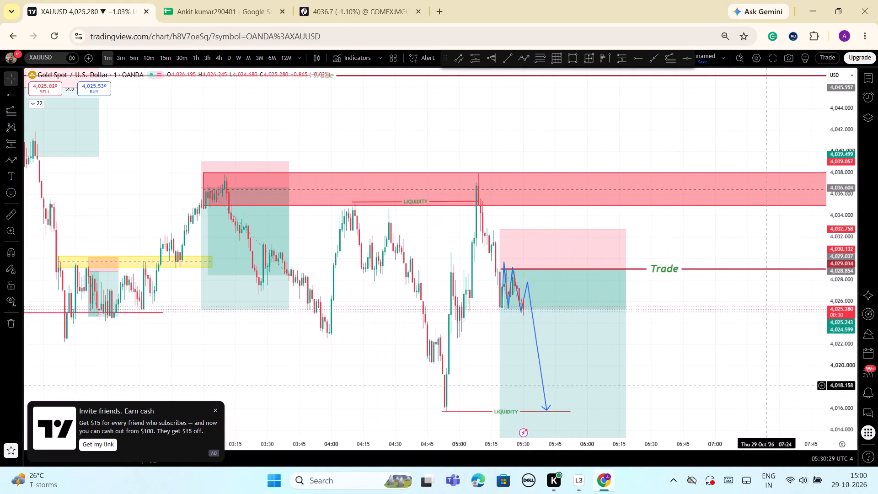
pyautogui.scroll(3, 724, 381)
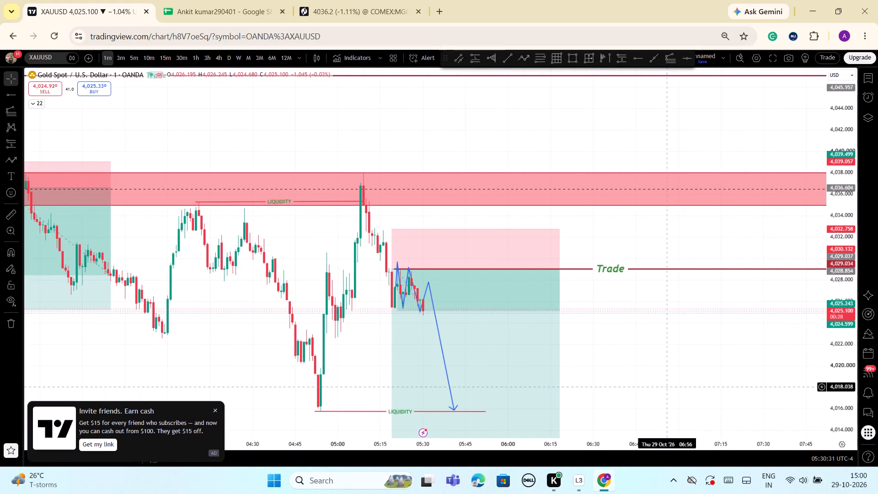
pyautogui.moveTo(667, 387); pyautogui.dragTo(750, 374)
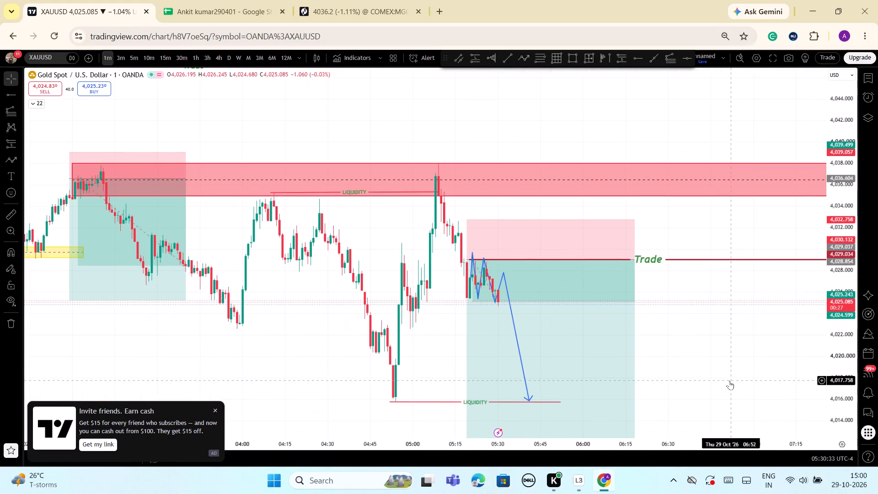
pyautogui.scroll(1, 659, 334)
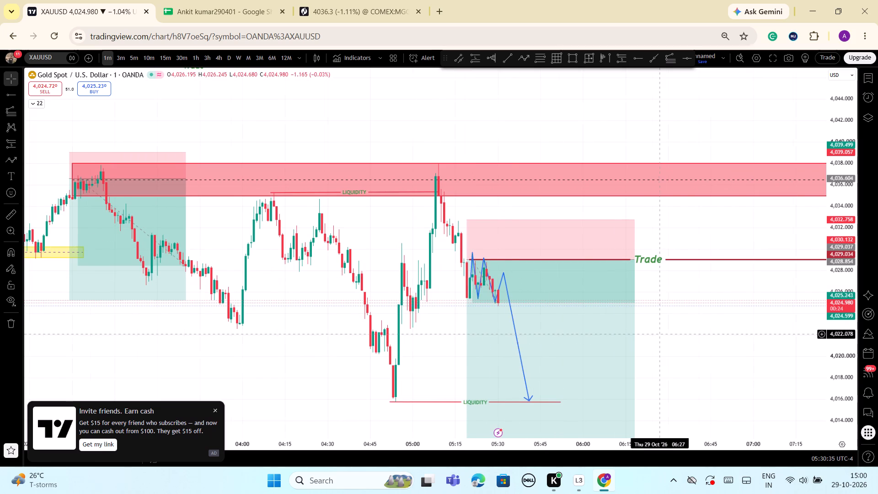
pyautogui.scroll(2, 659, 334)
pyautogui.moveTo(635, 335); pyautogui.dragTo(758, 340)
pyautogui.moveTo(847, 393); pyautogui.dragTo(856, 282)
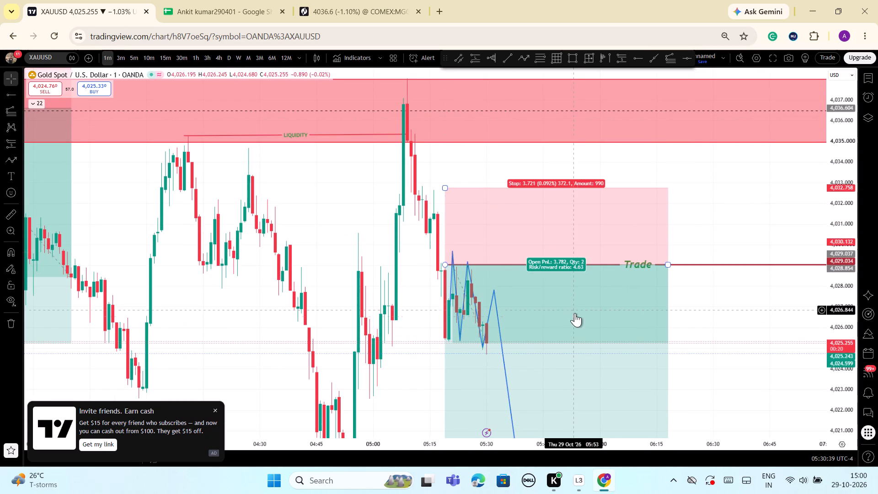
pyautogui.moveTo(708, 348); pyautogui.dragTo(817, 276)
pyautogui.moveTo(844, 343); pyautogui.dragTo(850, 419)
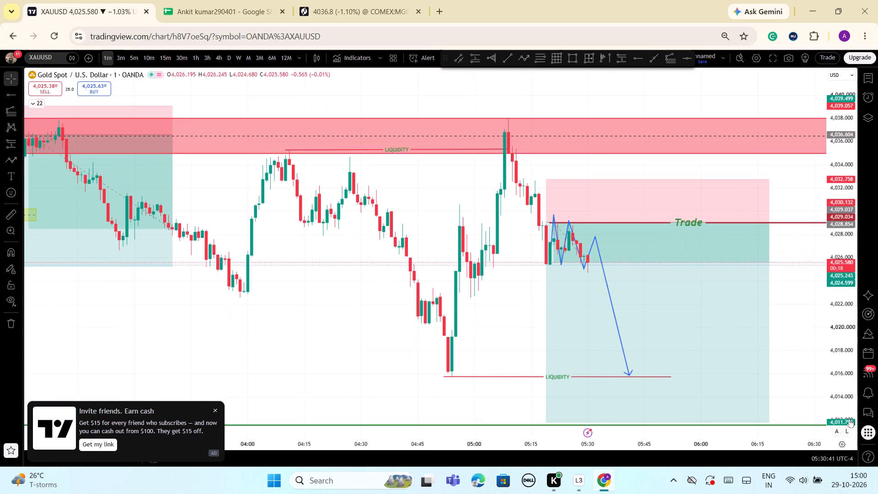
pyautogui.moveTo(850, 419); pyautogui.dragTo(849, 419)
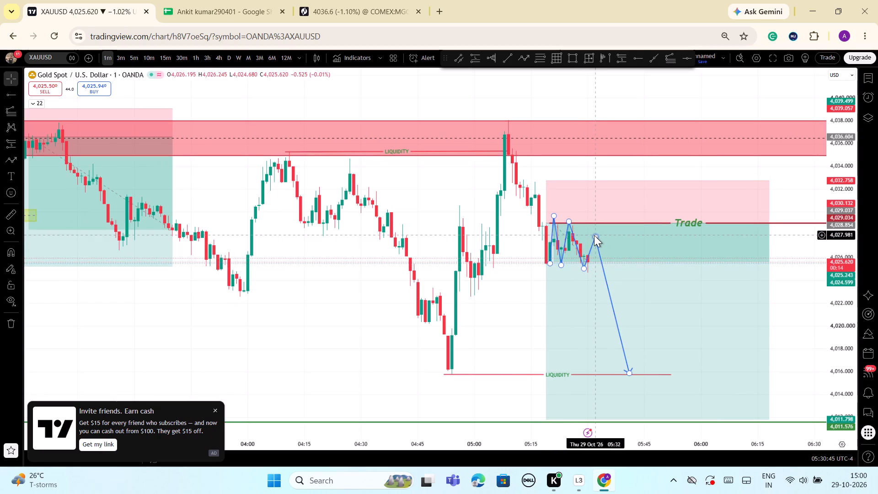
# Lower the Path's last swing high to the latest candle, at about 4,026.3, before its final leg down to the LIQUIDITY line.
pyautogui.moveTo(594, 235); pyautogui.dragTo(588, 254)
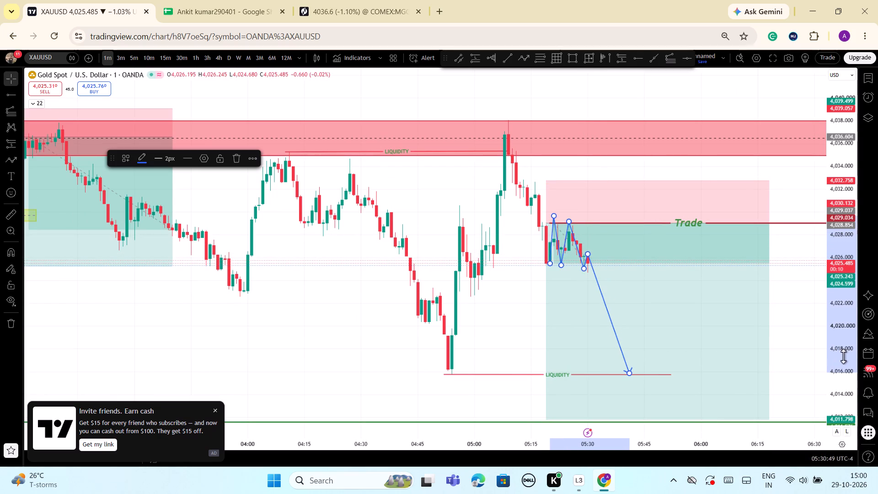
pyautogui.click(787, 331)
# Examine the newest candles against the adjusted Path, the short position's target, the earlier swings and the lower LIQUIDITY line.
pyautogui.scroll(3, 797, 346)
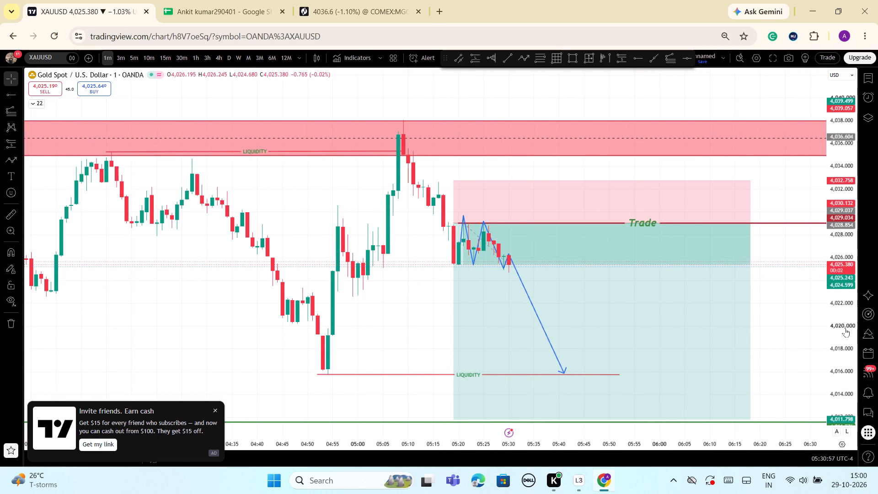
pyautogui.scroll(-2, 774, 307)
pyautogui.moveTo(840, 306); pyautogui.dragTo(838, 326)
pyautogui.scroll(-2, 813, 324)
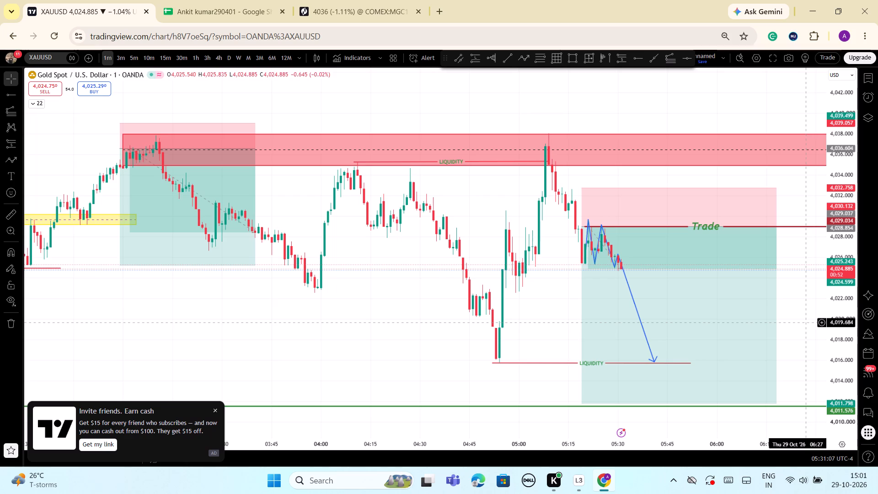
pyautogui.moveTo(830, 368); pyautogui.dragTo(843, 340)
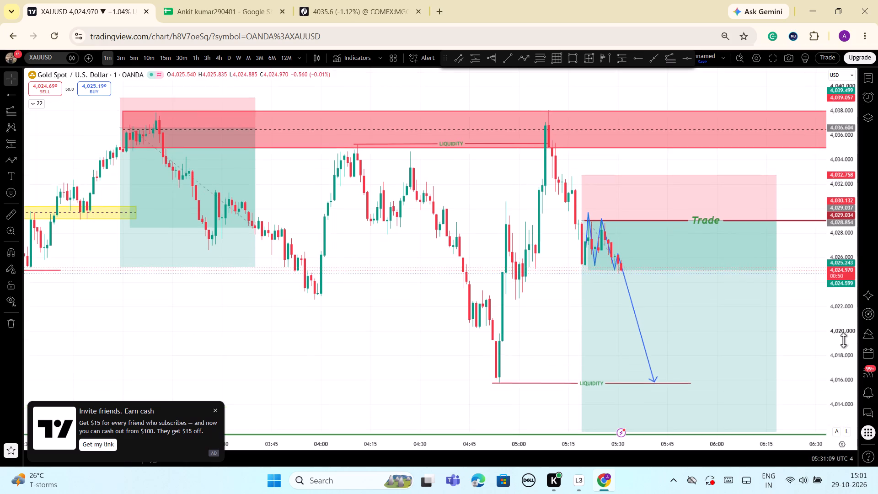
pyautogui.moveTo(843, 340); pyautogui.dragTo(844, 368)
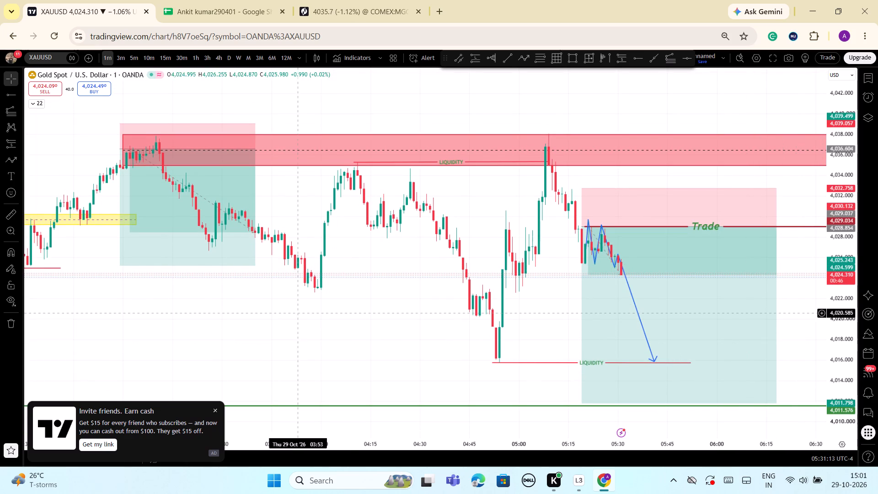
pyautogui.click(355, 313)
pyautogui.moveTo(399, 337); pyautogui.dragTo(348, 327)
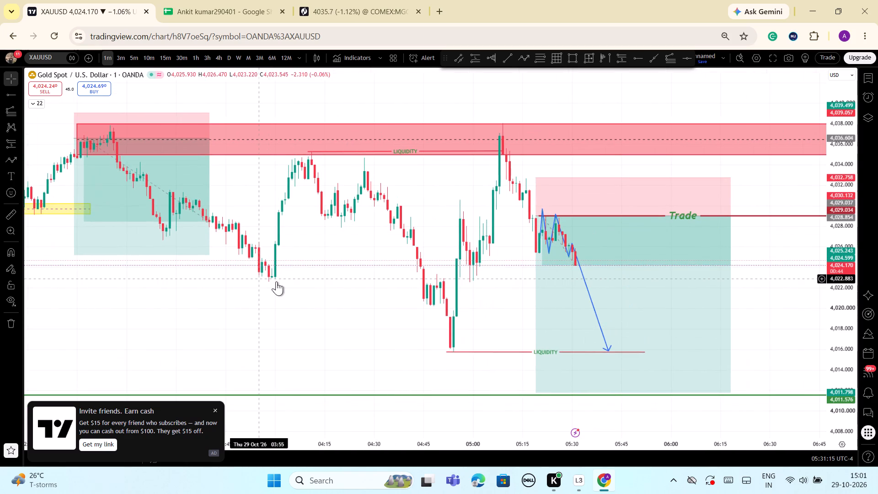
pyautogui.scroll(-3, 401, 304)
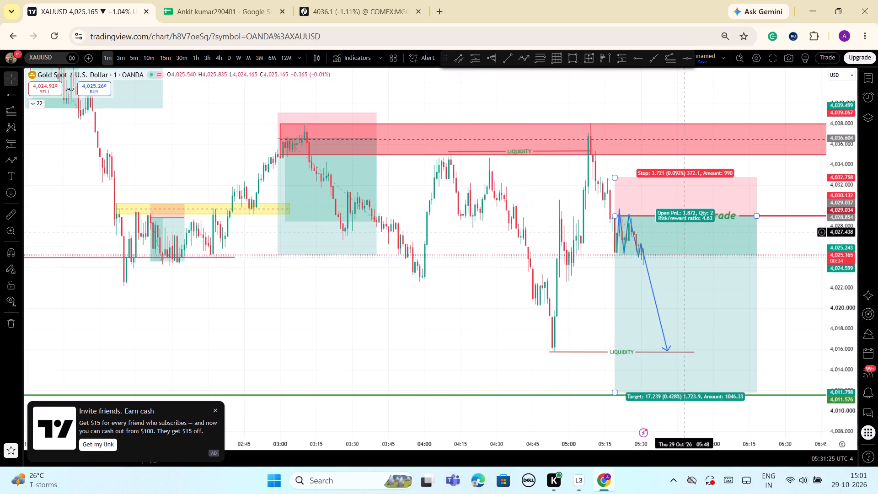
pyautogui.scroll(2, 447, 331)
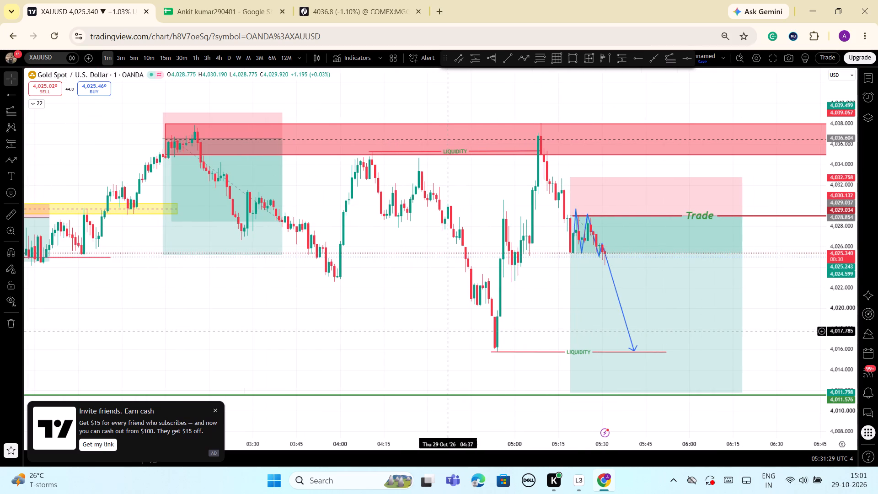
pyautogui.scroll(2, 448, 333)
pyautogui.moveTo(842, 387); pyautogui.dragTo(842, 387)
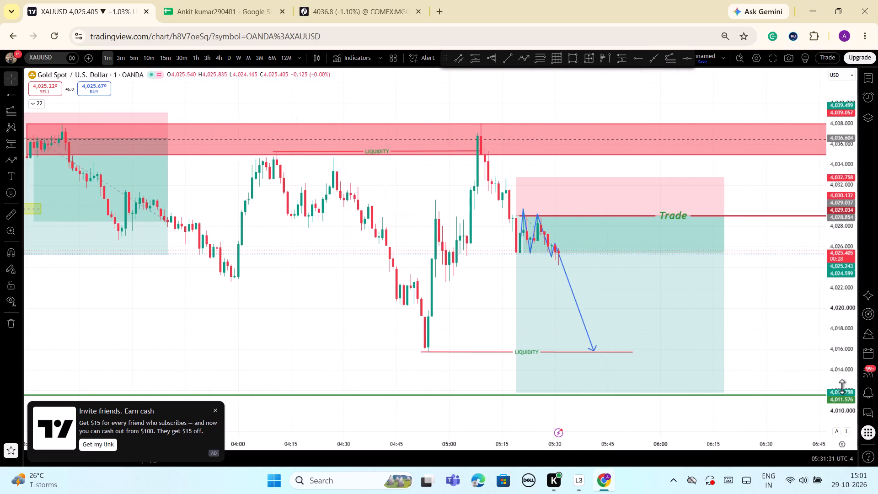
pyautogui.moveTo(842, 387); pyautogui.dragTo(841, 317)
pyautogui.scroll(3, 757, 341)
pyautogui.moveTo(850, 334); pyautogui.dragTo(843, 392)
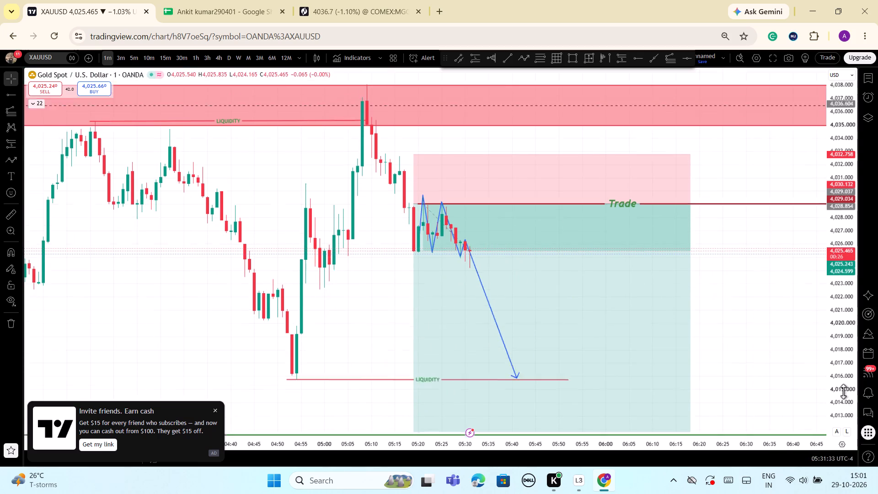
pyautogui.moveTo(843, 392); pyautogui.dragTo(843, 394)
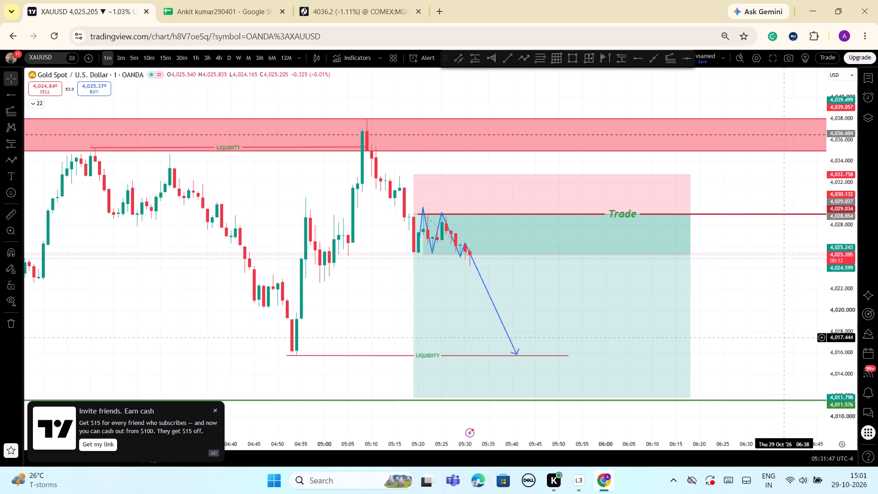
# Draw a Trend-Based Fib Extension from the 04:54 low to the 05:09 high near 4,037.7, ending at about 4,015.75 at 06:05.
pyautogui.click(676, 60)
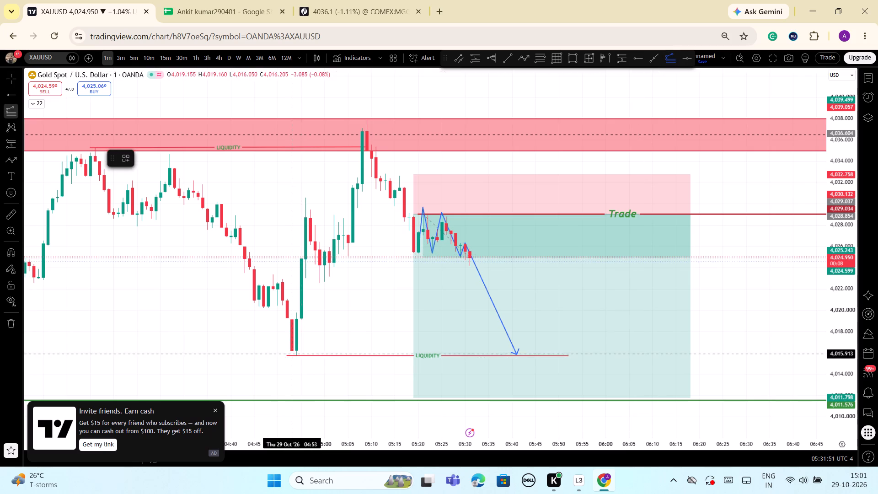
pyautogui.click(296, 355)
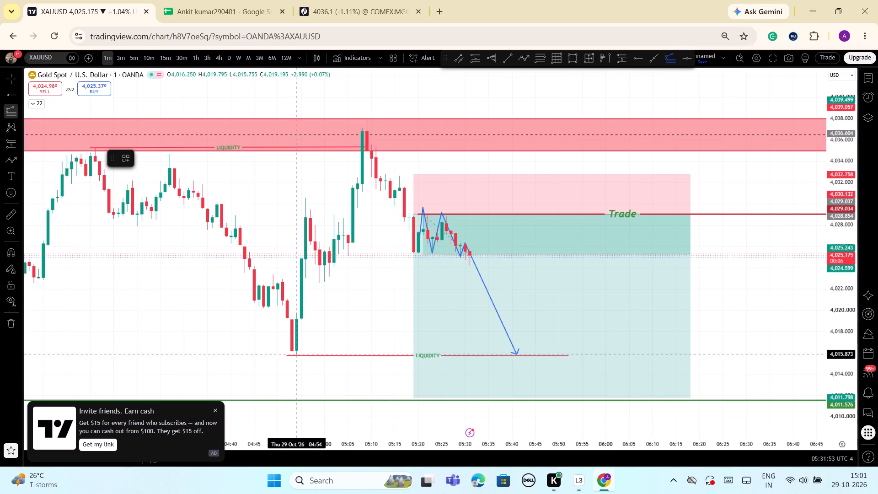
pyautogui.click(368, 122)
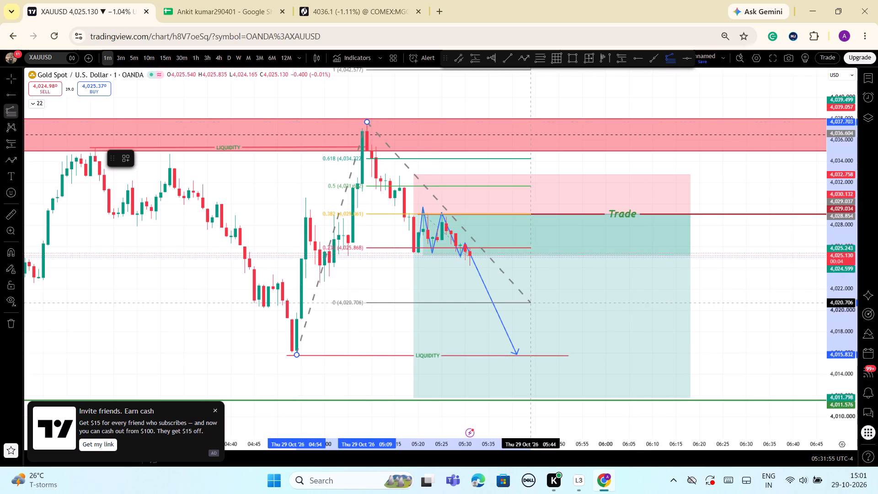
pyautogui.click(627, 356)
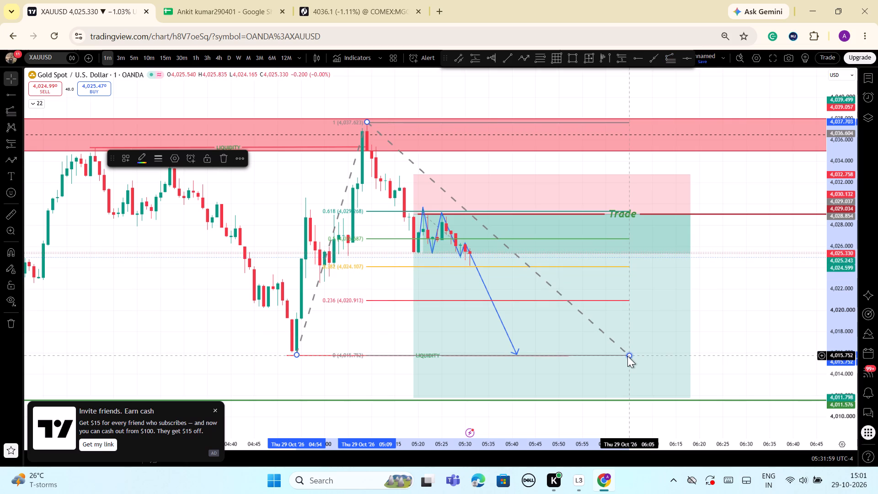
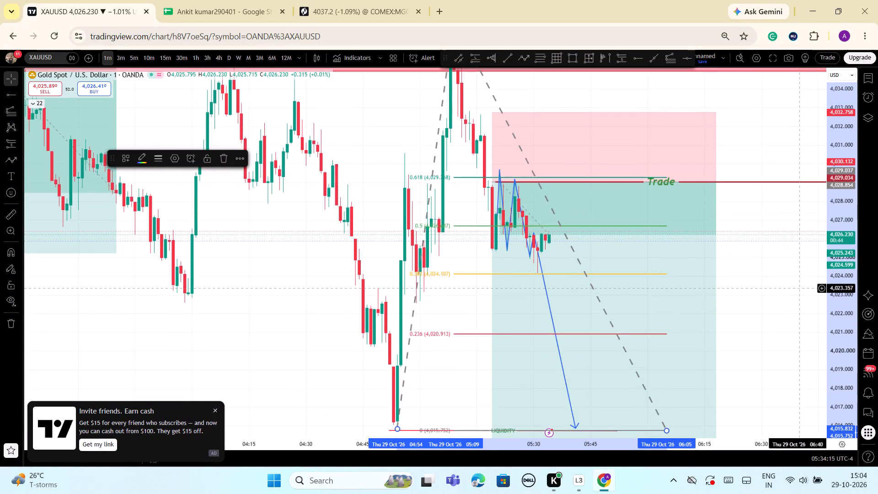
# Delete the blue projected Path running from the latest swings inside the short position down to the LIQUIDITY line.
pyautogui.scroll(2, 798, 288)
pyautogui.scroll(-2, 798, 288)
pyautogui.moveTo(845, 296); pyautogui.dragTo(840, 327)
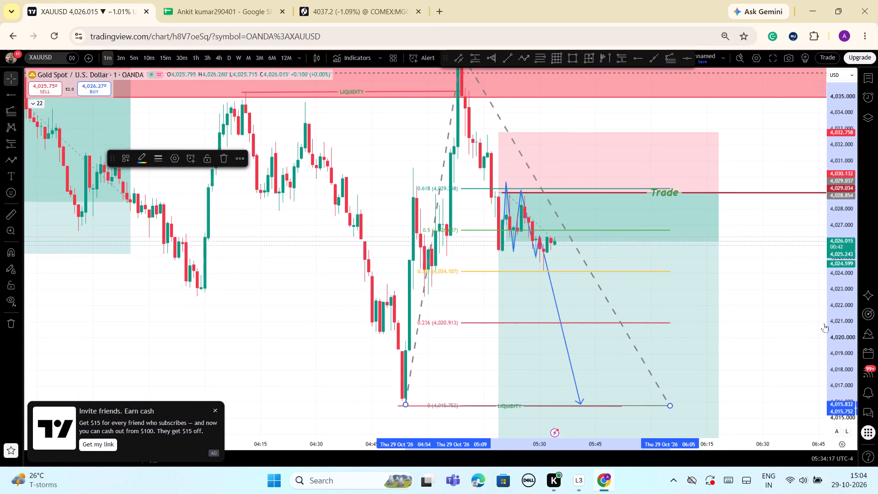
pyautogui.scroll(-2, 811, 320)
pyautogui.moveTo(780, 319); pyautogui.dragTo(778, 268)
pyautogui.scroll(2, 778, 276)
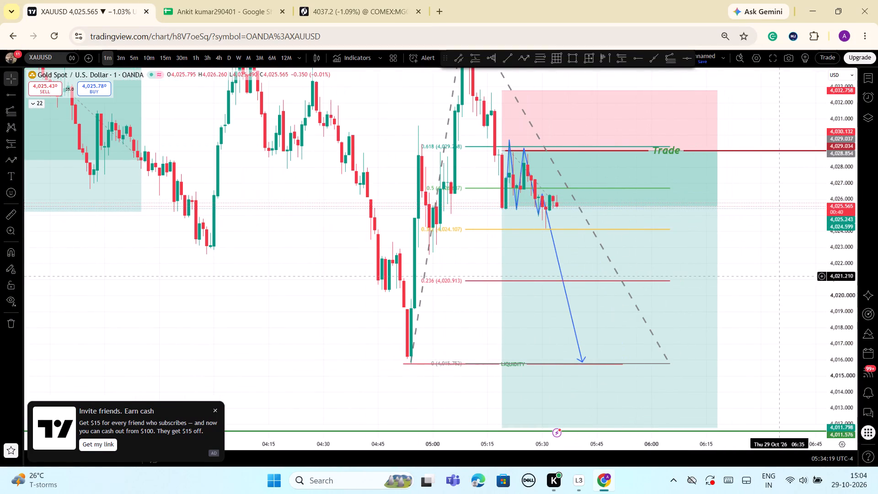
pyautogui.moveTo(848, 366); pyautogui.dragTo(846, 323)
pyautogui.scroll(3, 764, 334)
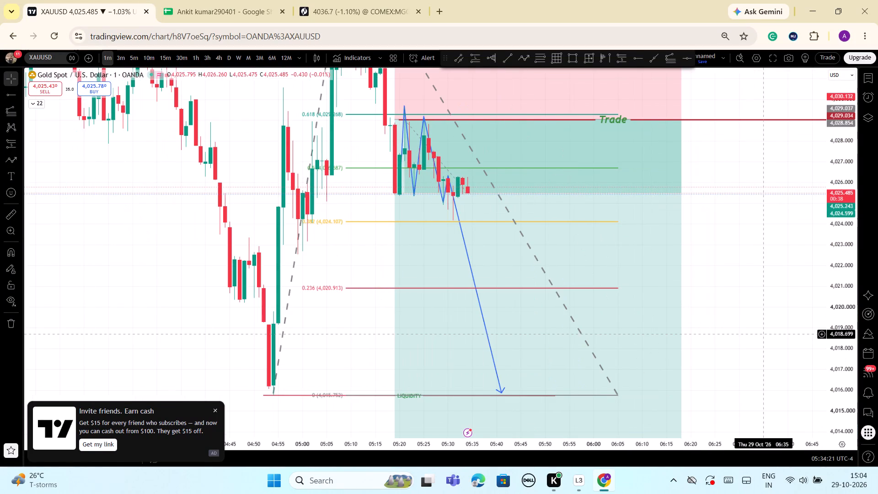
pyautogui.scroll(-1, 764, 334)
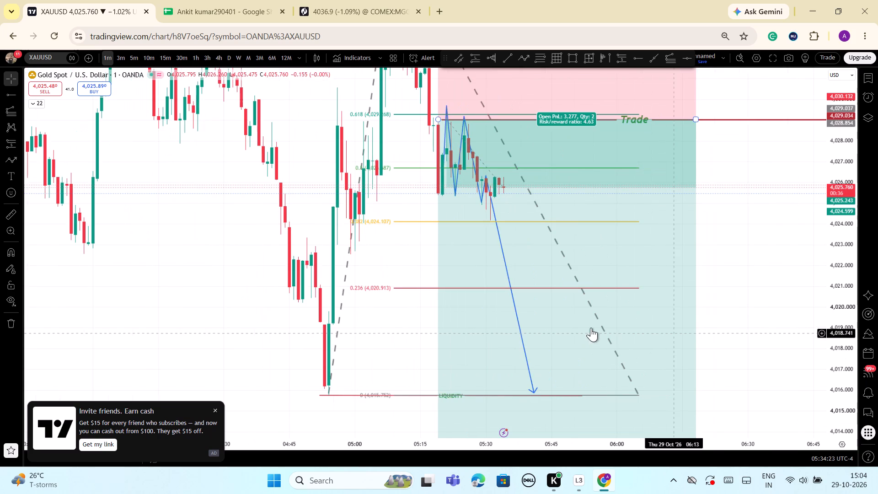
pyautogui.click(494, 213)
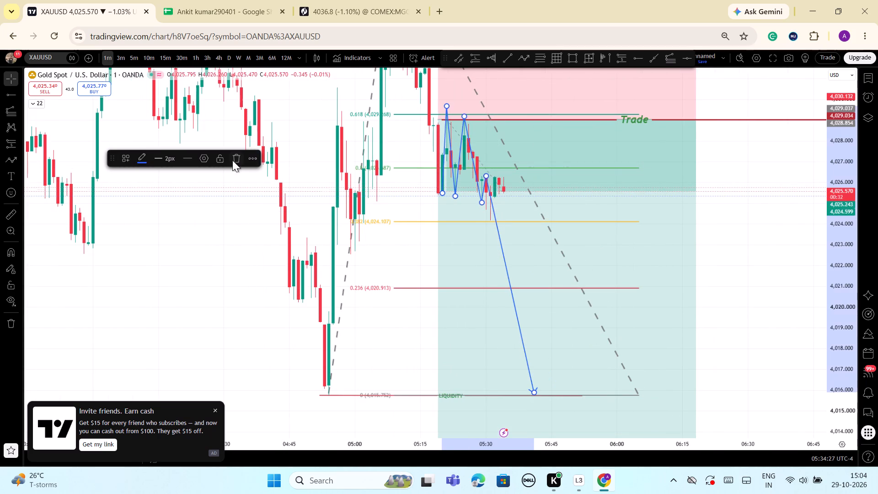
pyautogui.click(233, 156)
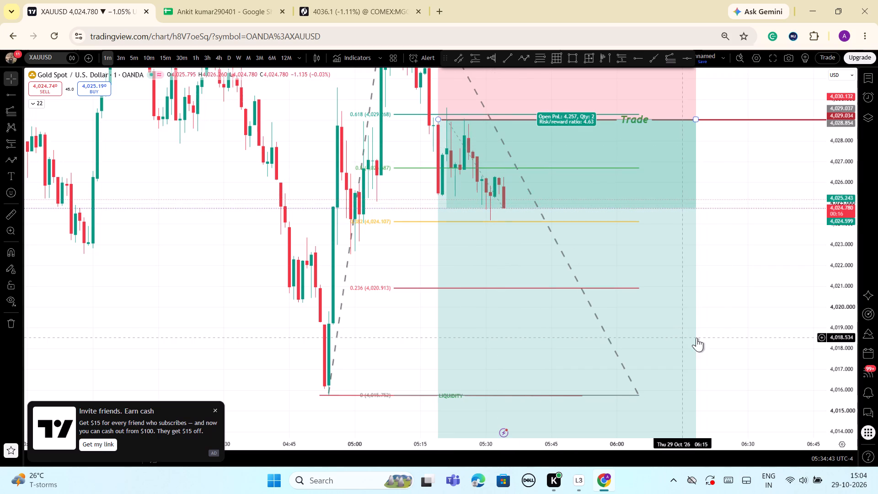
# Examine the latest candles against the Fib extension levels, the short position, the red zone above and the lower LIQUIDITY and green lines.
pyautogui.scroll(-1, 728, 337)
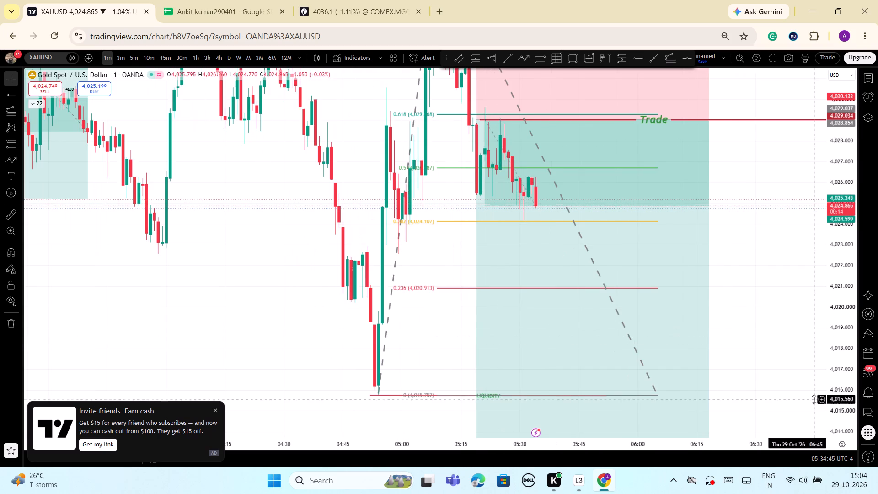
pyautogui.moveTo(839, 404); pyautogui.dragTo(859, 423)
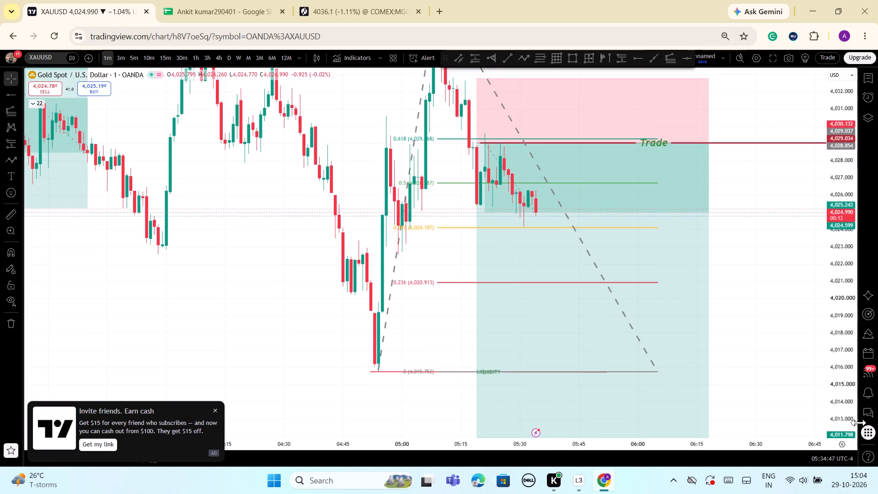
pyautogui.moveTo(859, 423); pyautogui.dragTo(862, 443)
pyautogui.scroll(-2, 856, 403)
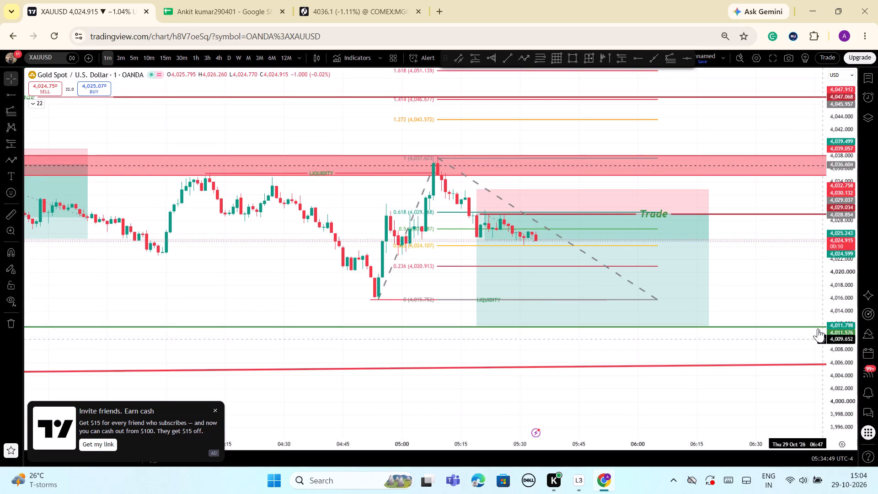
pyautogui.moveTo(839, 305); pyautogui.dragTo(825, 267)
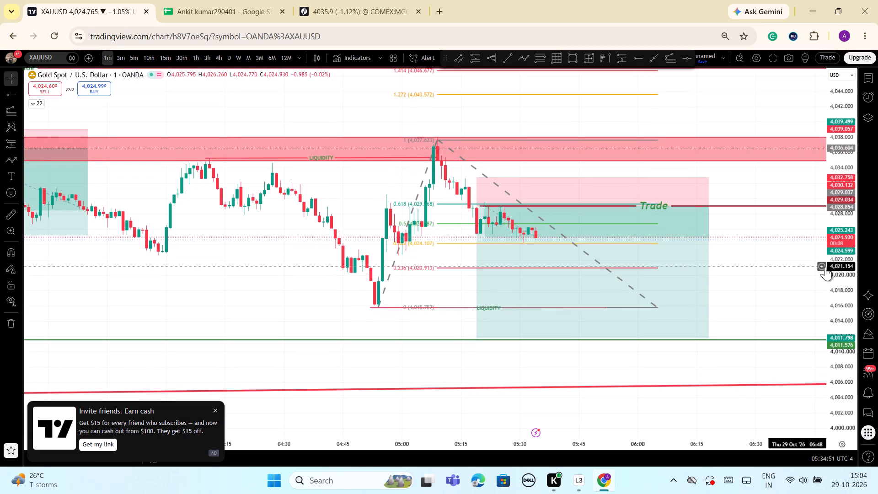
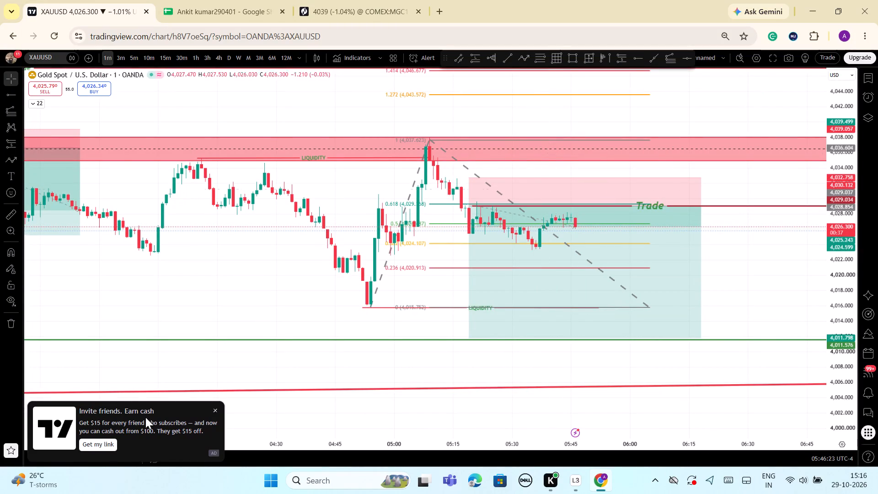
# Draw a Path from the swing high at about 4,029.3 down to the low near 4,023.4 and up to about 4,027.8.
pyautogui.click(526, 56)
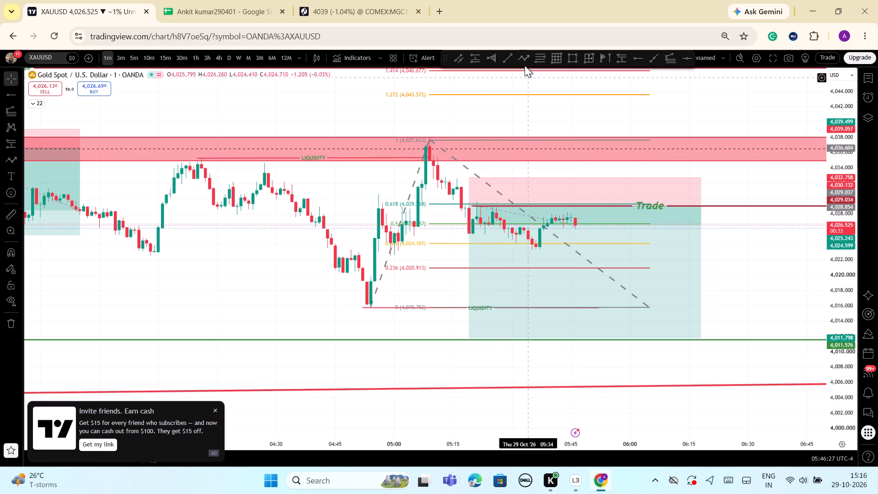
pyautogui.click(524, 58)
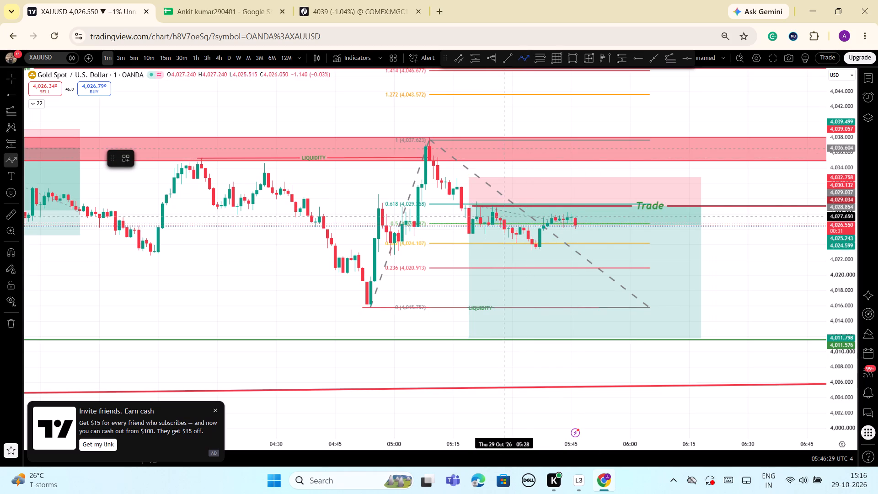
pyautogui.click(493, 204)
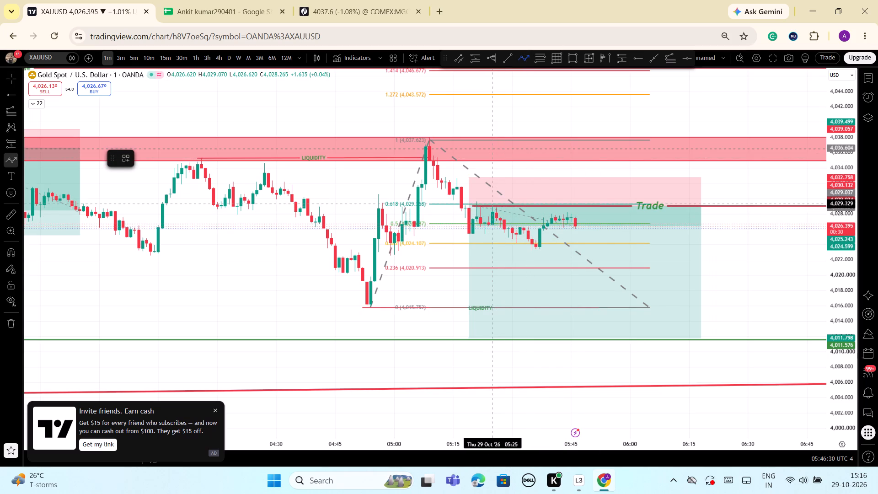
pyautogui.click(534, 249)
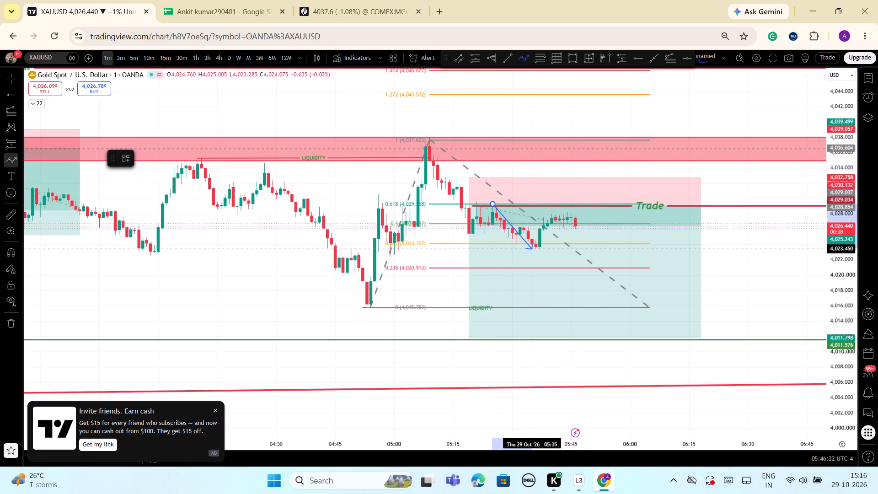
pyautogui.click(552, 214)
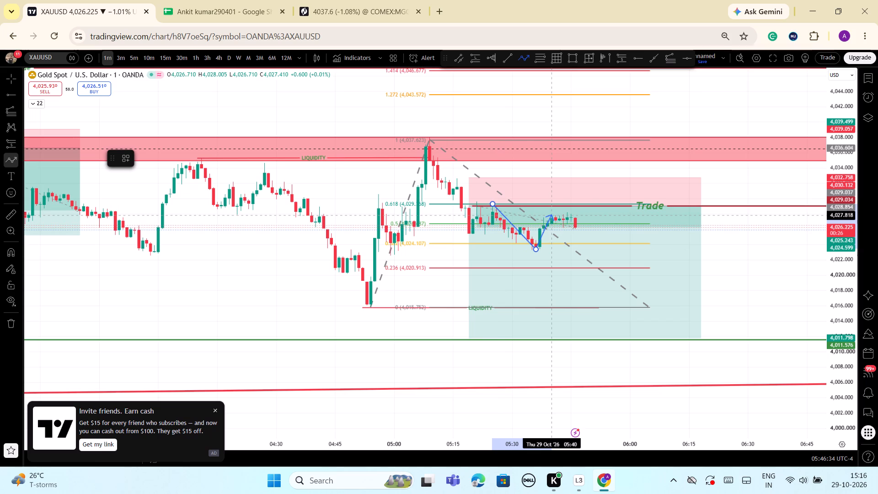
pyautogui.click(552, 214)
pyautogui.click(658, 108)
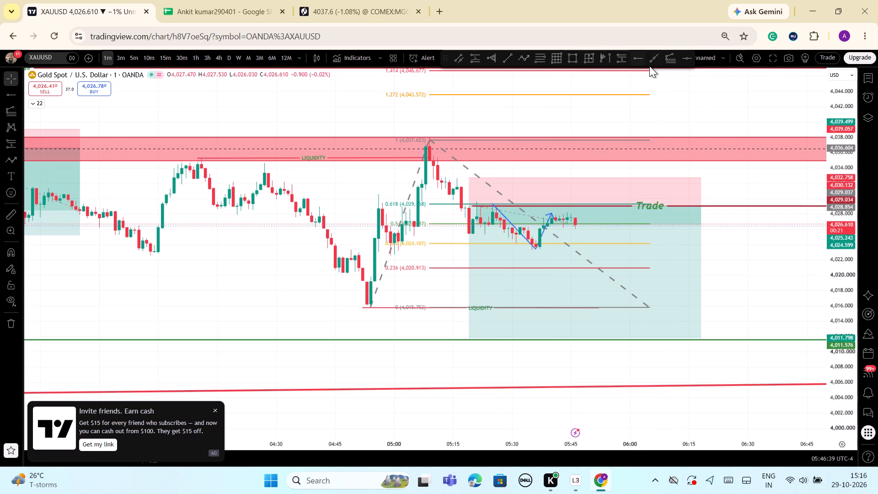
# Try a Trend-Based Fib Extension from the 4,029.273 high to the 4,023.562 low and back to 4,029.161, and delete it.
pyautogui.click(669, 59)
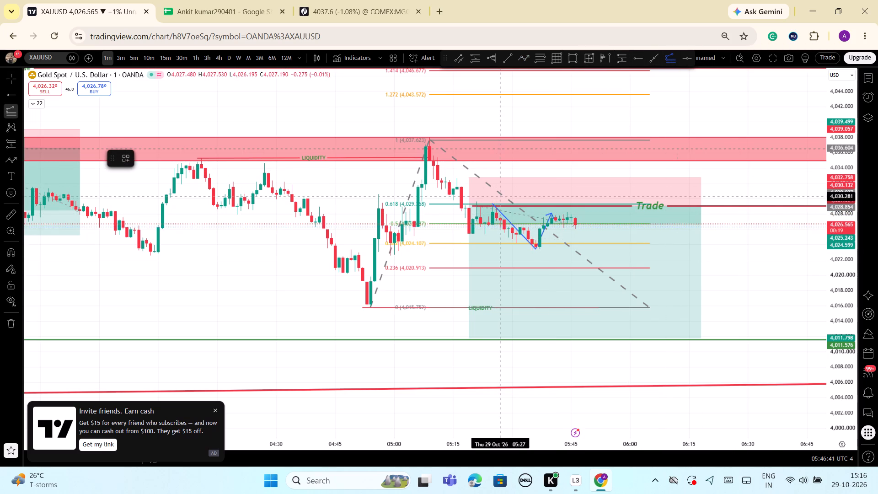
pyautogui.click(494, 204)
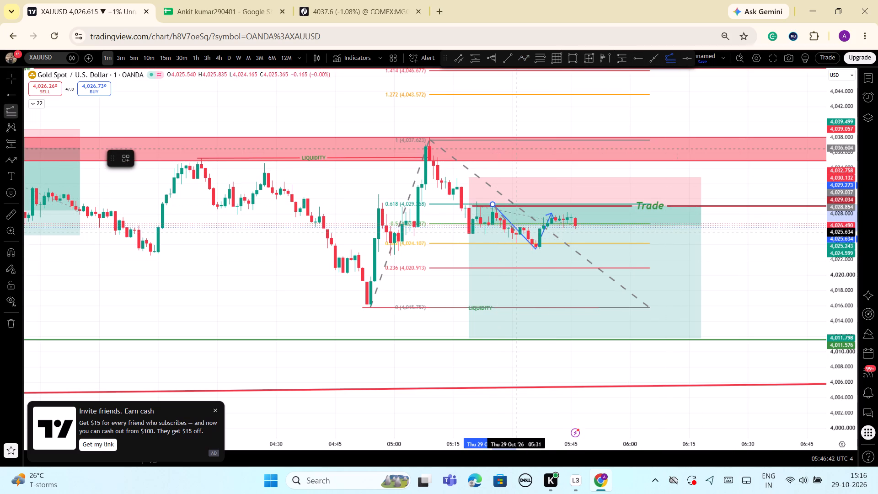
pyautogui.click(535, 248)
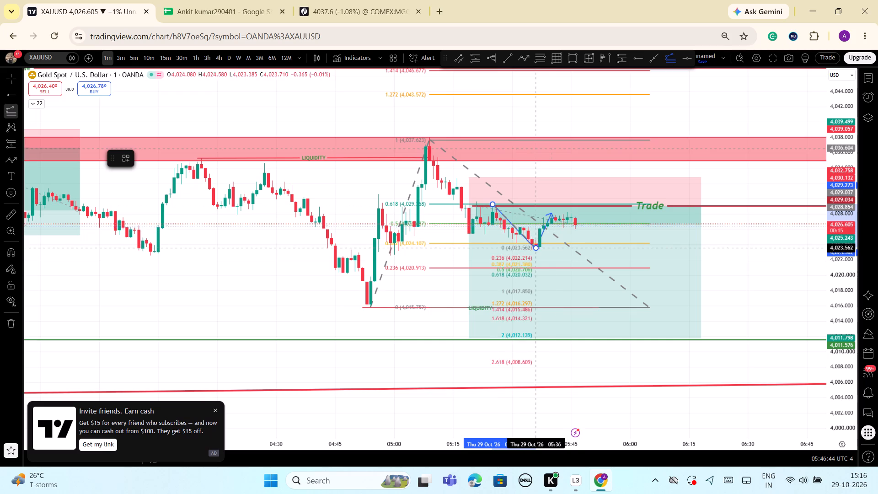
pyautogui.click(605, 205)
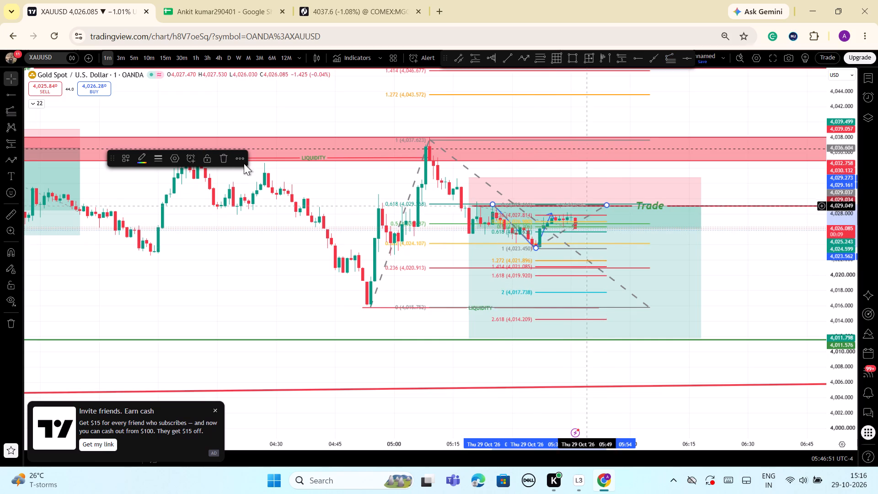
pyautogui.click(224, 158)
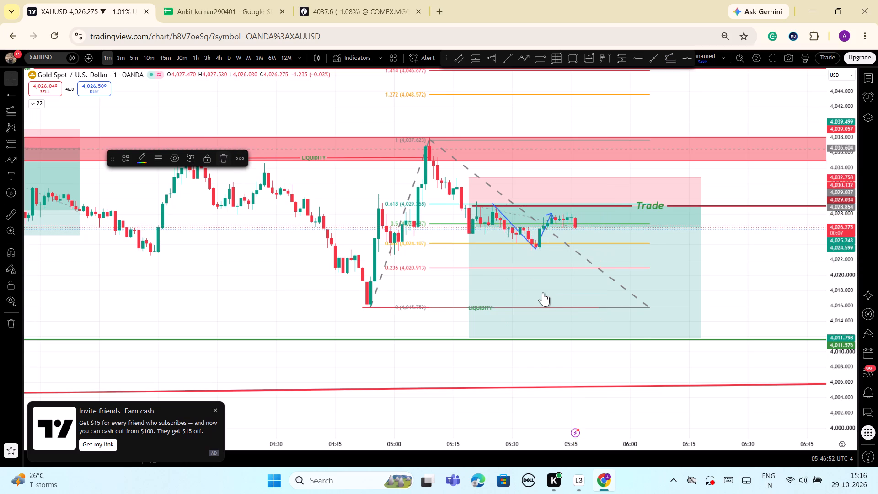
# Examine the latest candles and the blue Path against the Fib levels, the Trade line, the short position and the LIQUIDITY line.
pyautogui.scroll(2, 680, 297)
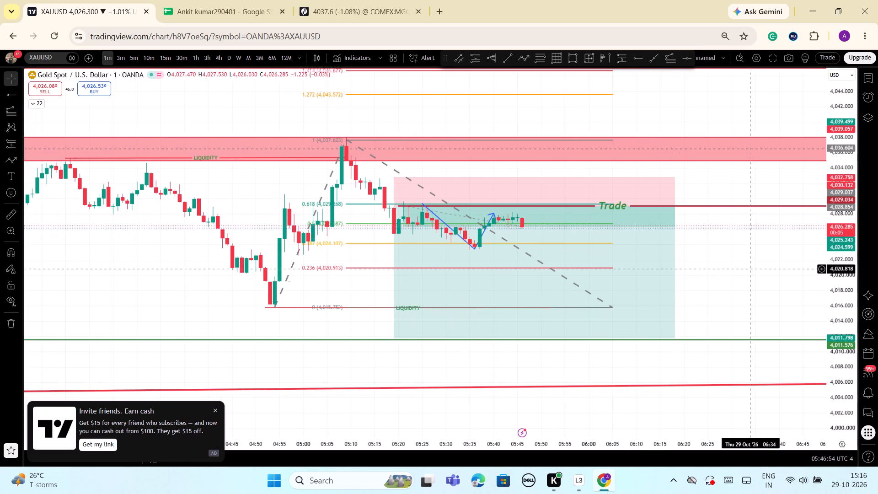
pyautogui.moveTo(836, 281); pyautogui.dragTo(838, 304)
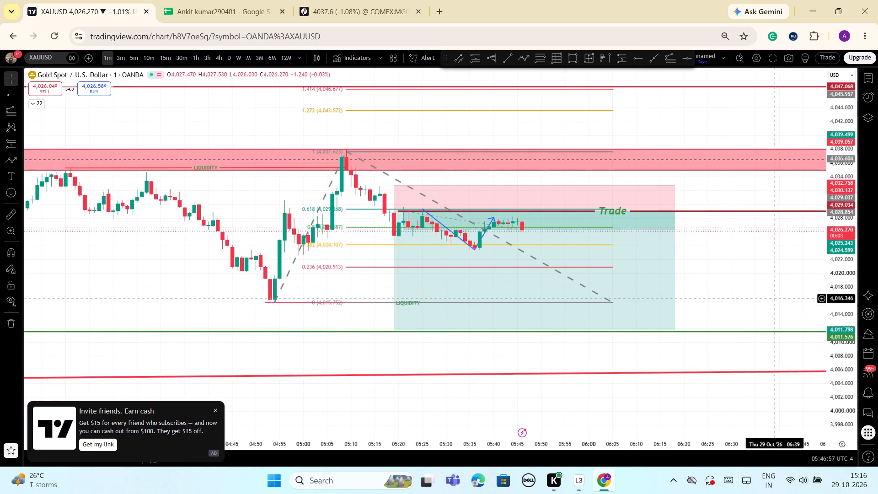
pyautogui.moveTo(842, 338); pyautogui.dragTo(865, 154)
pyautogui.scroll(2, 742, 268)
pyautogui.moveTo(831, 336); pyautogui.dragTo(838, 298)
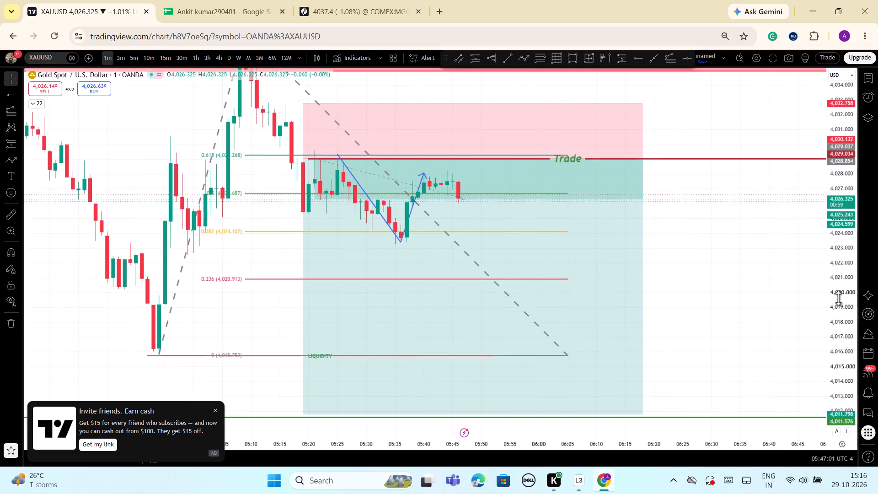
pyautogui.moveTo(838, 298); pyautogui.dragTo(838, 261)
pyautogui.scroll(3, 727, 297)
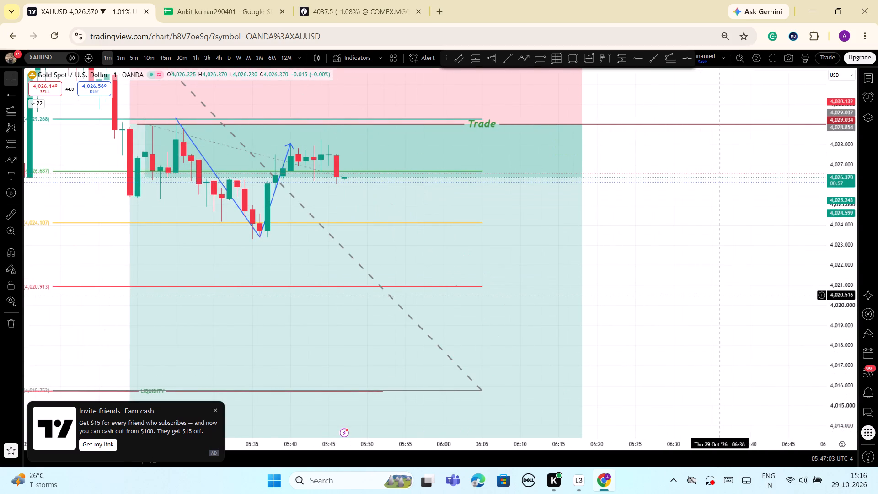
pyautogui.scroll(-6, 715, 293)
pyautogui.moveTo(831, 339); pyautogui.dragTo(832, 288)
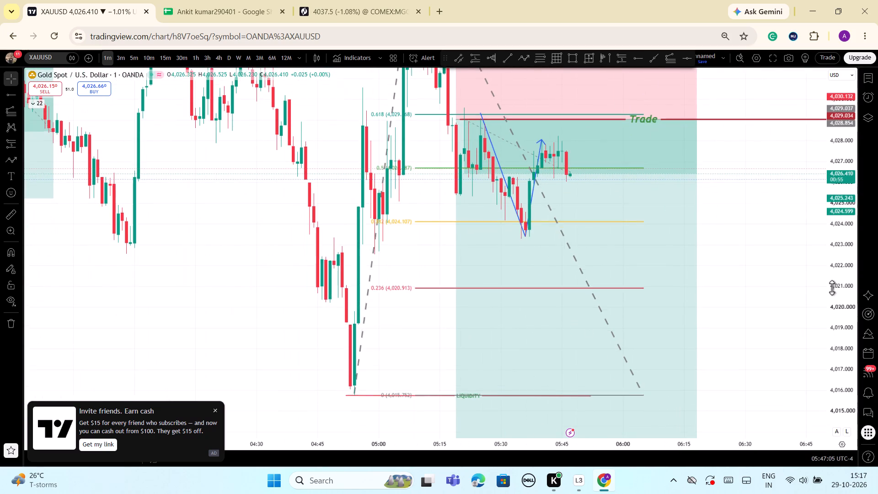
pyautogui.moveTo(832, 288); pyautogui.dragTo(832, 281)
pyautogui.scroll(3, 718, 281)
pyautogui.moveTo(846, 279); pyautogui.dragTo(843, 388)
pyautogui.scroll(-3, 726, 337)
pyautogui.moveTo(843, 350); pyautogui.dragTo(843, 274)
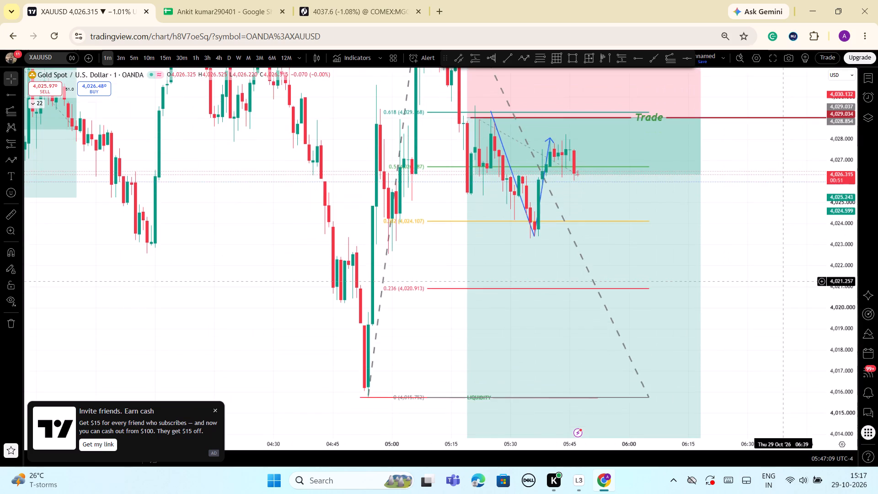
pyautogui.scroll(2, 784, 281)
pyautogui.moveTo(793, 224); pyautogui.dragTo(804, 285)
pyautogui.moveTo(840, 233); pyautogui.dragTo(836, 326)
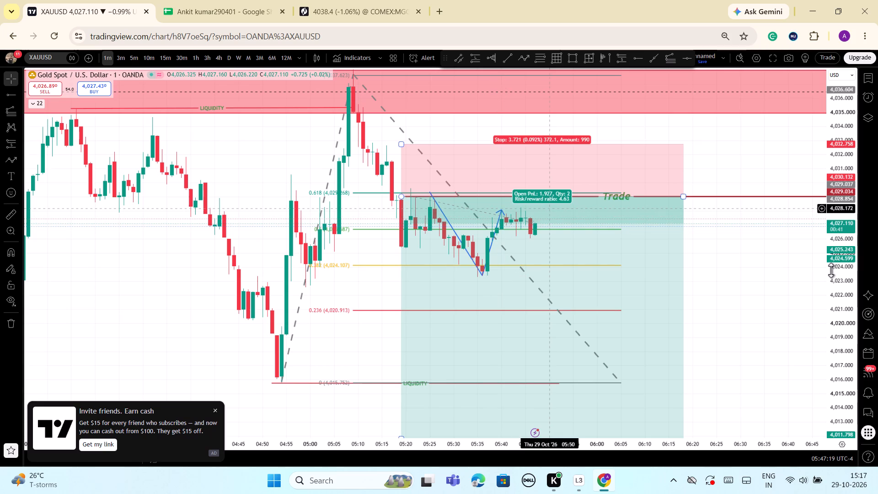
pyautogui.moveTo(835, 371); pyautogui.dragTo(830, 338)
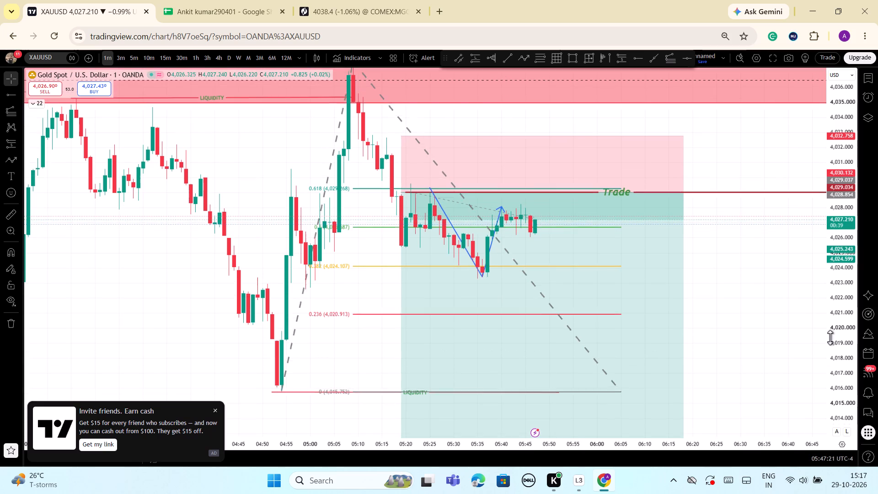
pyautogui.moveTo(830, 338); pyautogui.dragTo(830, 331)
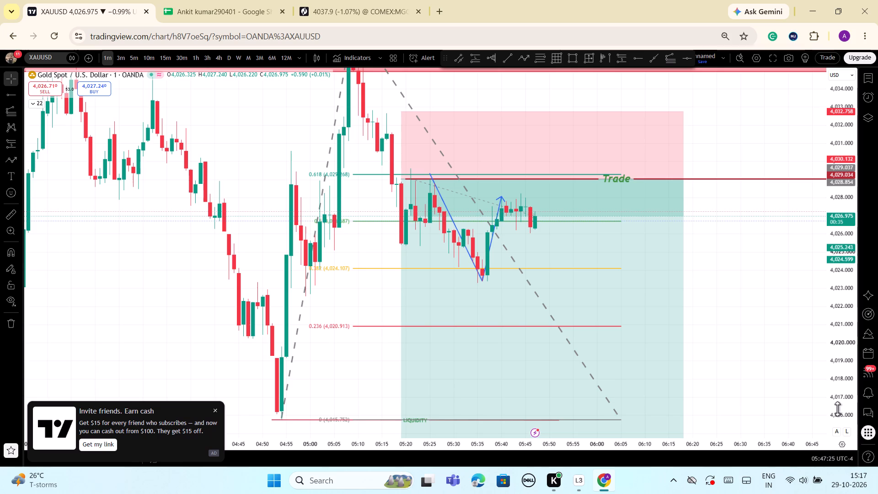
pyautogui.moveTo(842, 399); pyautogui.dragTo(835, 361)
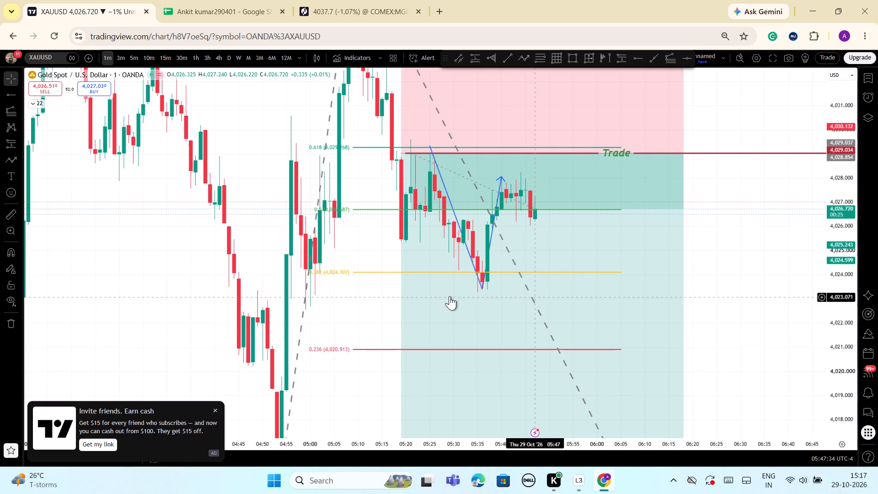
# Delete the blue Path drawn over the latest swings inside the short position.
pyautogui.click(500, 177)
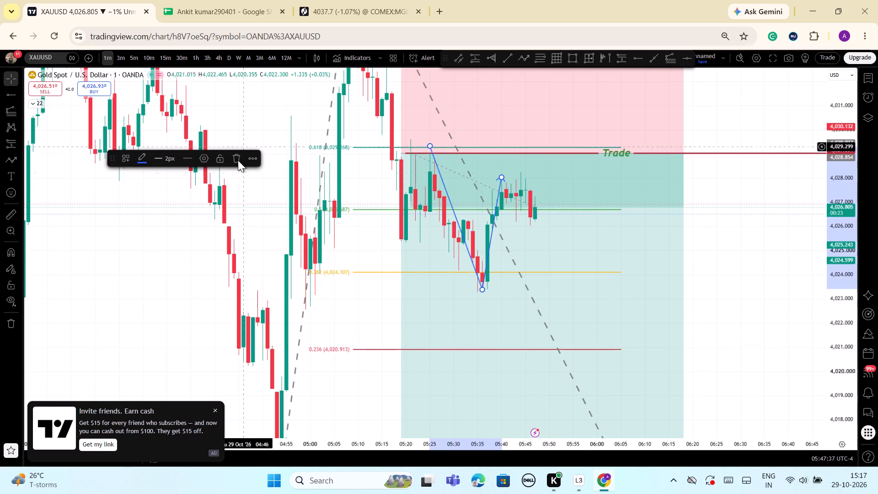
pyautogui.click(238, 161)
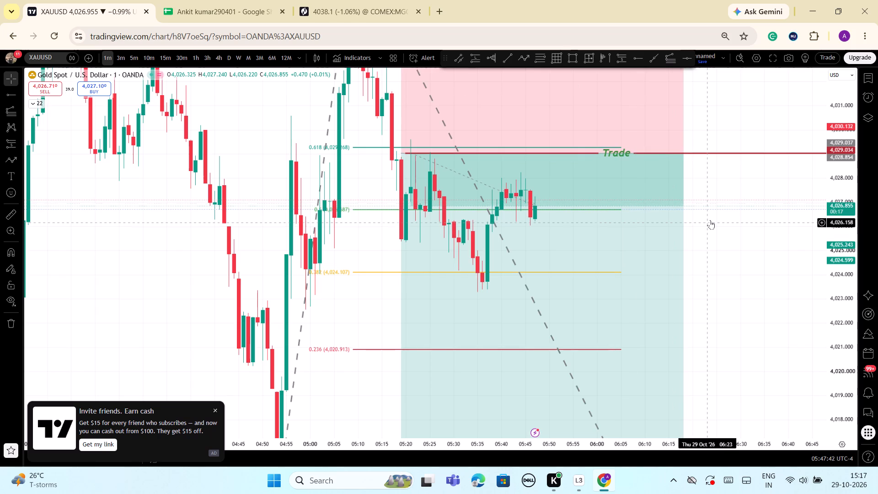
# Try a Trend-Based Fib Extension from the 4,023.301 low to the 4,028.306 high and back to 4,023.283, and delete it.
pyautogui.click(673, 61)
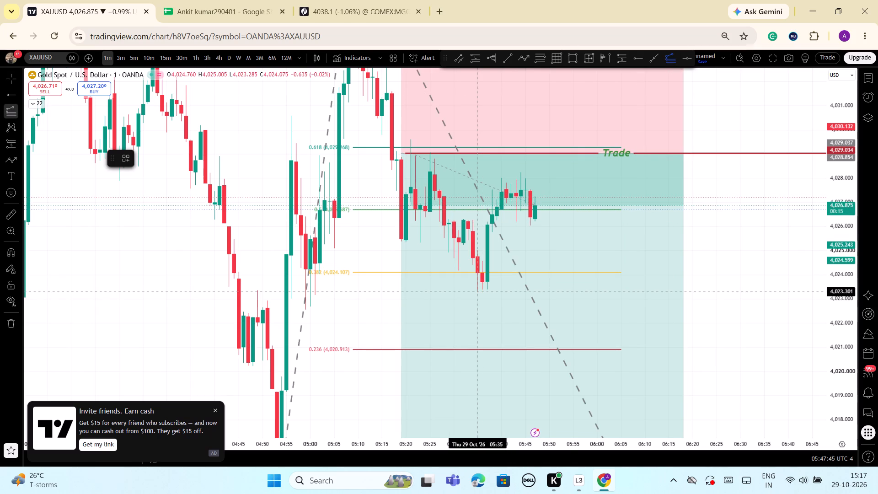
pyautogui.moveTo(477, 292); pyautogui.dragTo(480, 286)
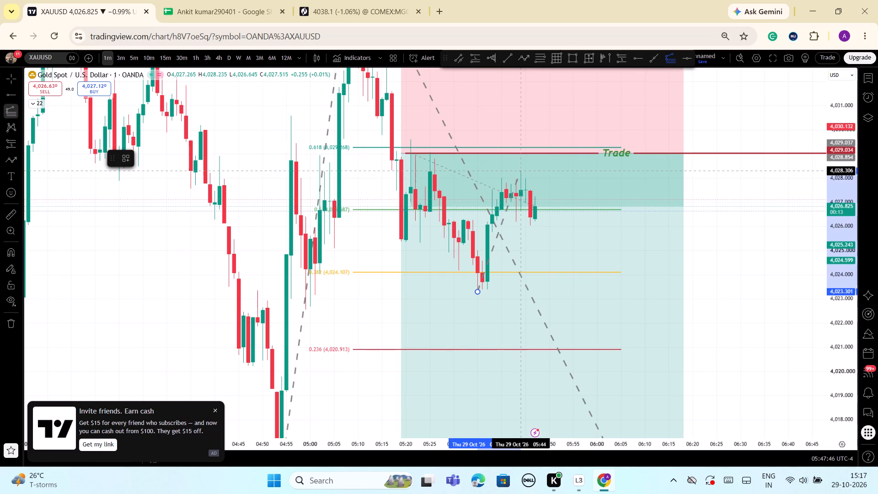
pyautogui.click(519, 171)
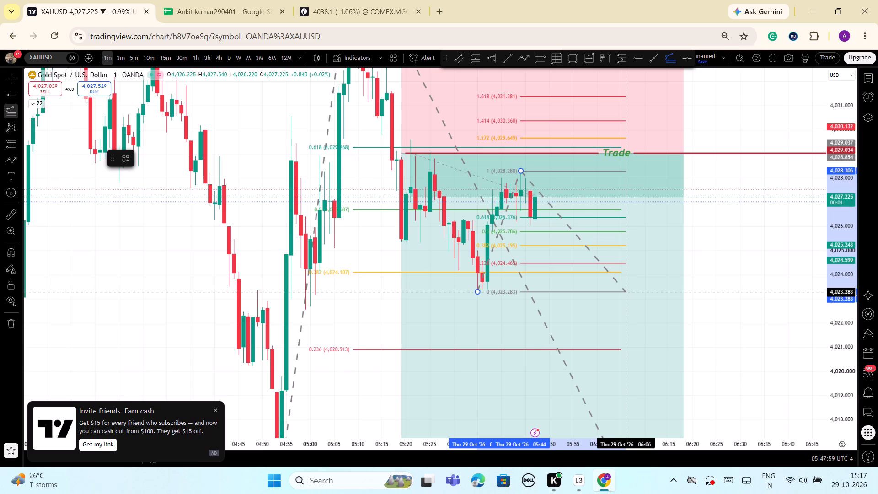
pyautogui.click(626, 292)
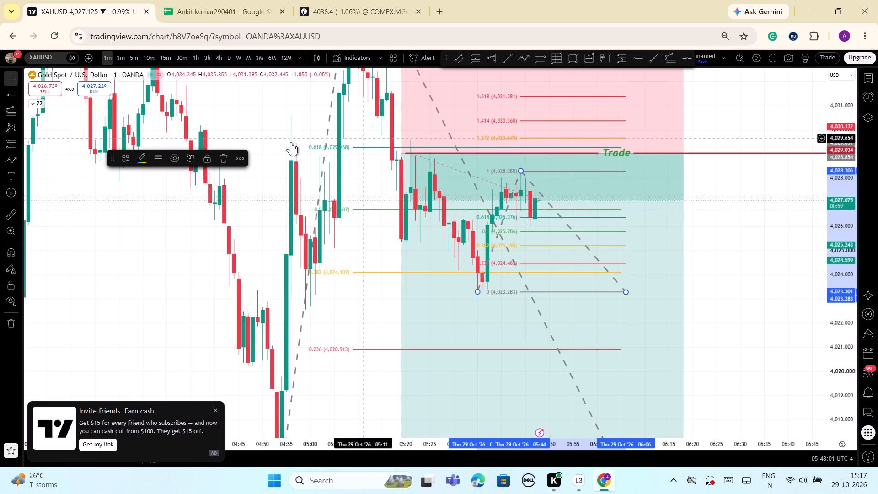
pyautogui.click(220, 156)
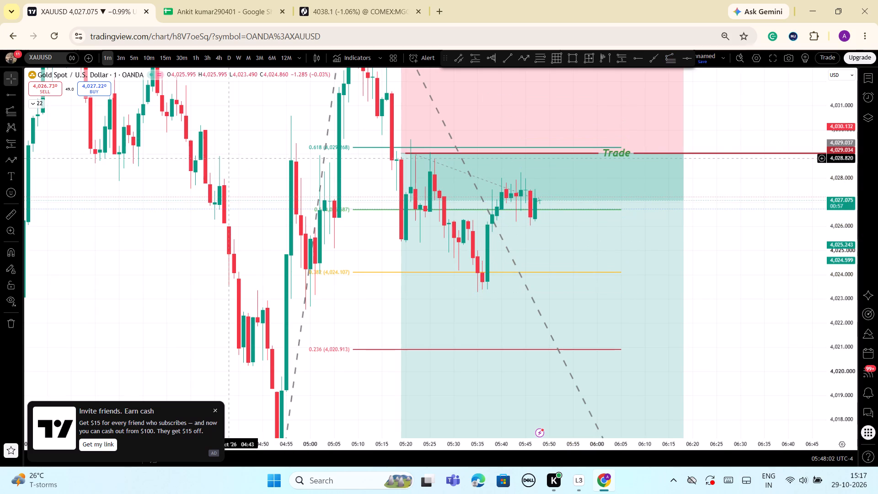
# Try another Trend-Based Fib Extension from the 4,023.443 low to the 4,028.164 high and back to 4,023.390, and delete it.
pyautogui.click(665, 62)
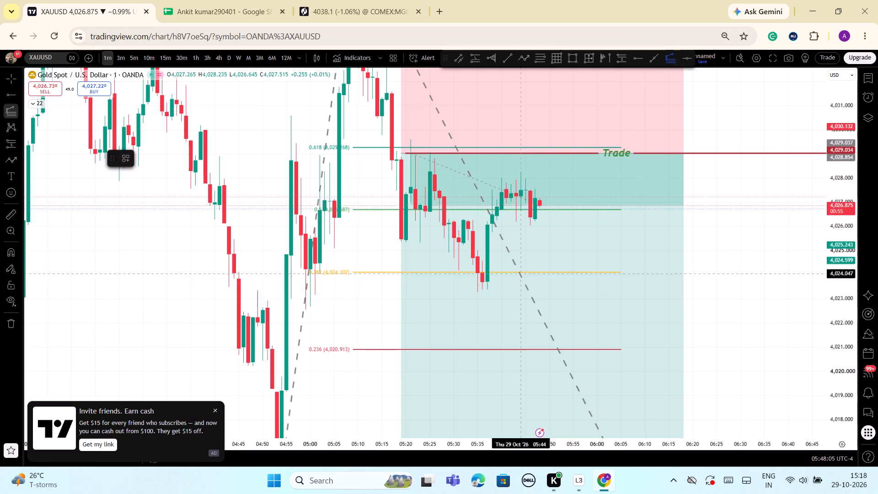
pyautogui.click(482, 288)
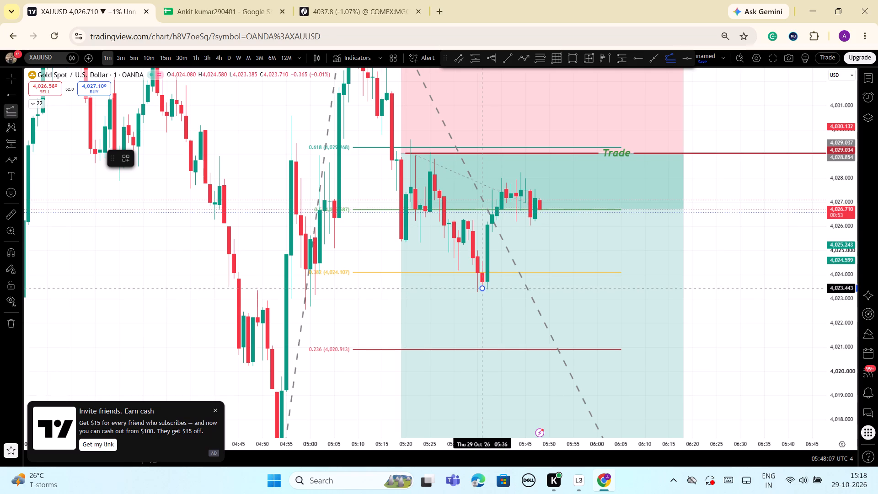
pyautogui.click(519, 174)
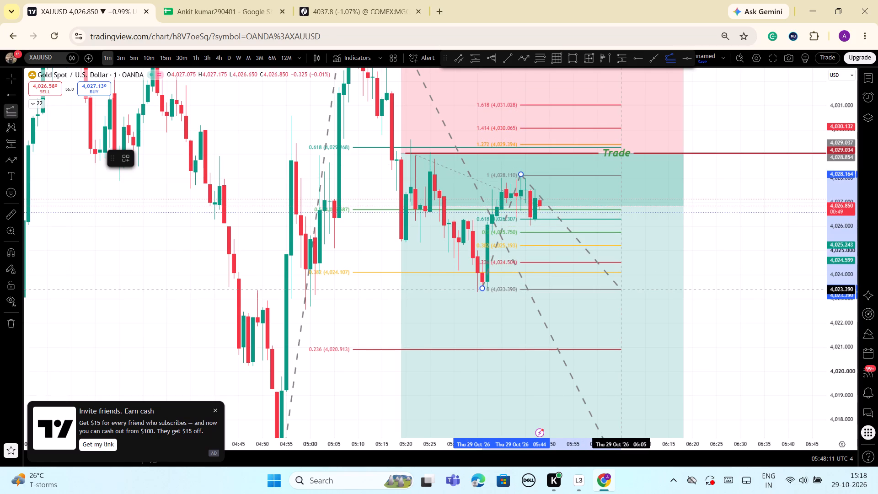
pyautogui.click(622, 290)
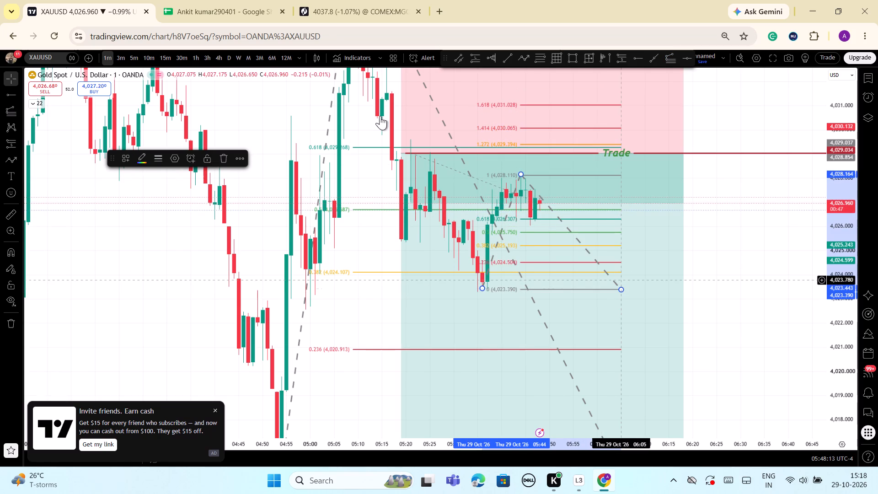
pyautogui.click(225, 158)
# Switch the XAUUSD chart to the 5-minute timeframe.
pyautogui.scroll(-2, 841, 311)
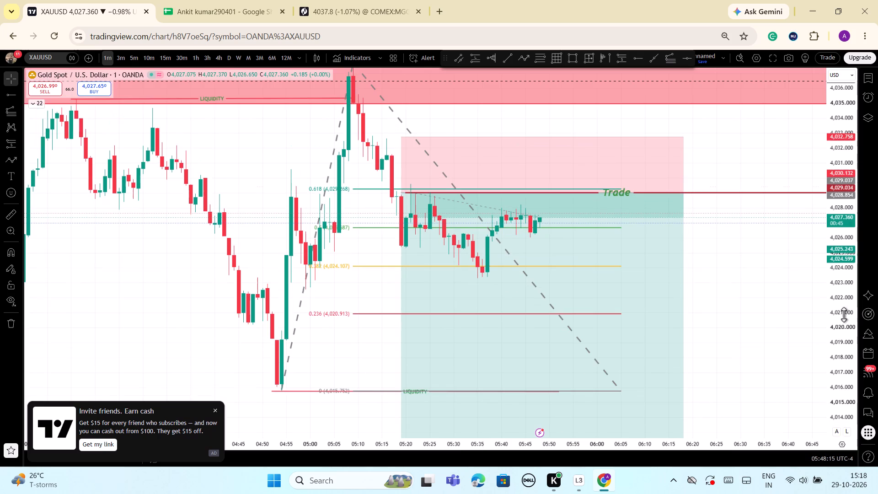
pyautogui.scroll(-4, 478, 328)
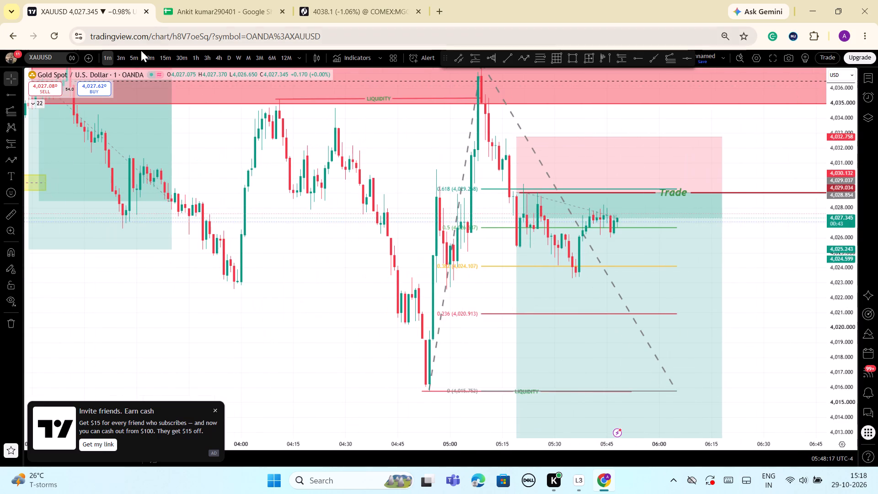
pyautogui.click(132, 59)
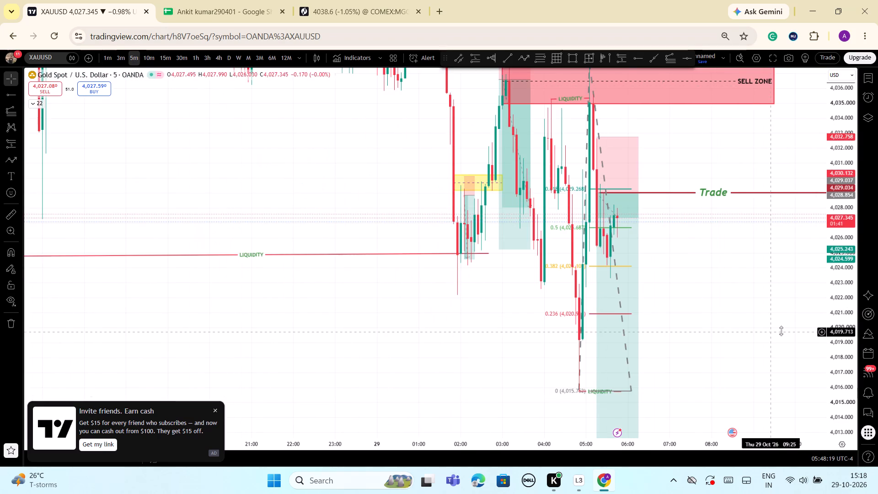
# Examine the 5-minute XAUUSD price action around the short position, the Sell Zone and the Trade levels.
pyautogui.moveTo(841, 301); pyautogui.dragTo(822, 455)
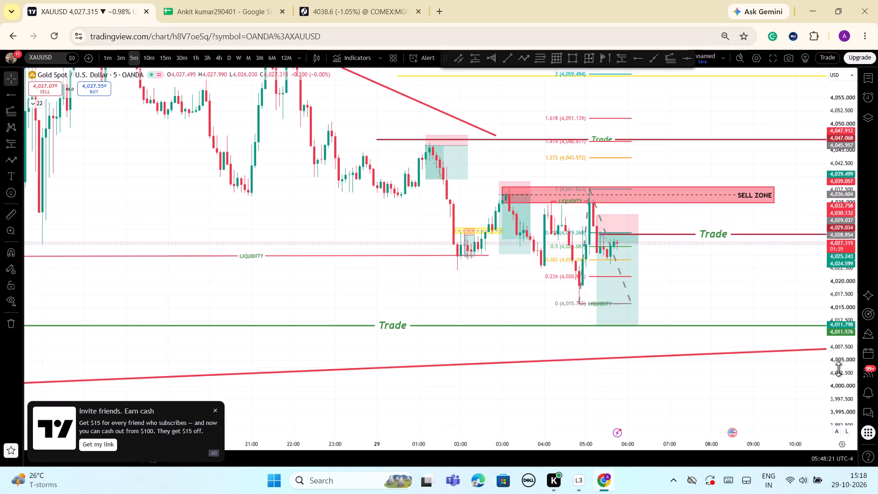
pyautogui.moveTo(862, 406); pyautogui.dragTo(853, 319)
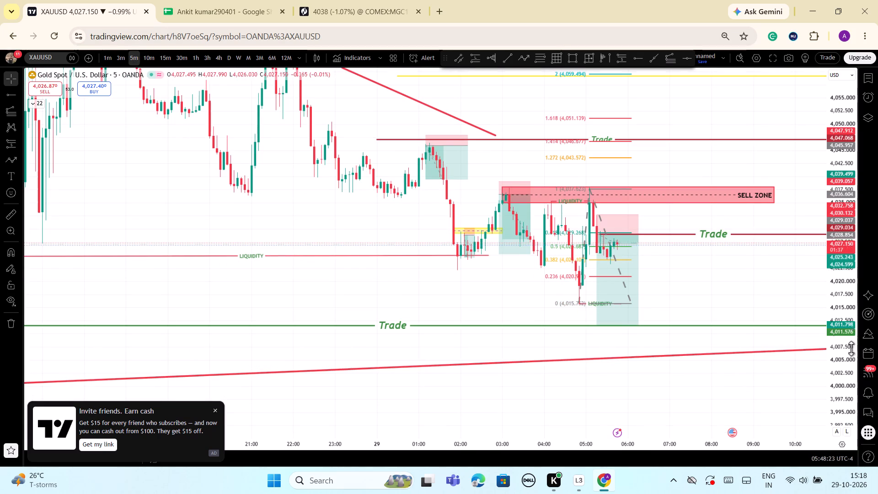
pyautogui.moveTo(835, 370); pyautogui.dragTo(835, 321)
pyautogui.scroll(3, 709, 245)
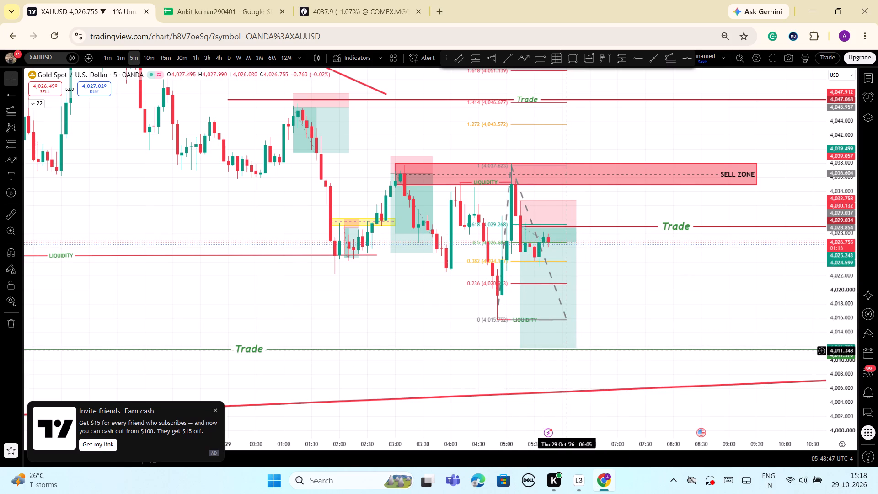
pyautogui.scroll(3, 568, 351)
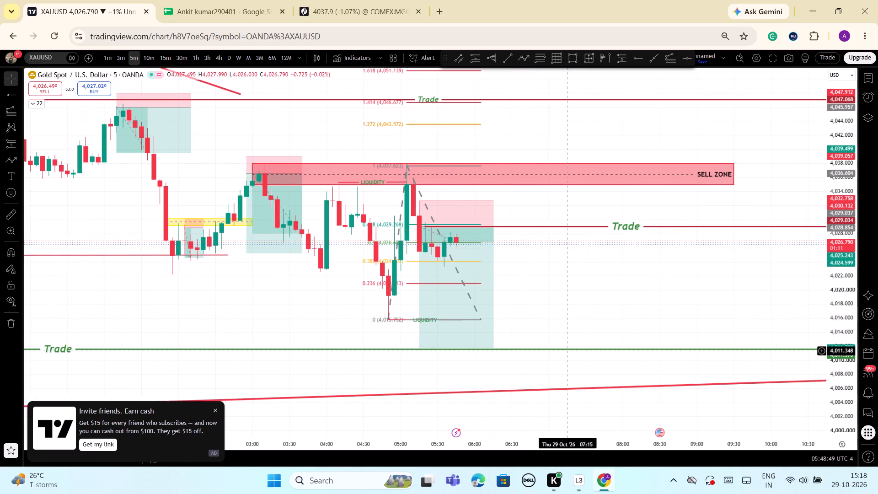
pyautogui.scroll(1, 569, 351)
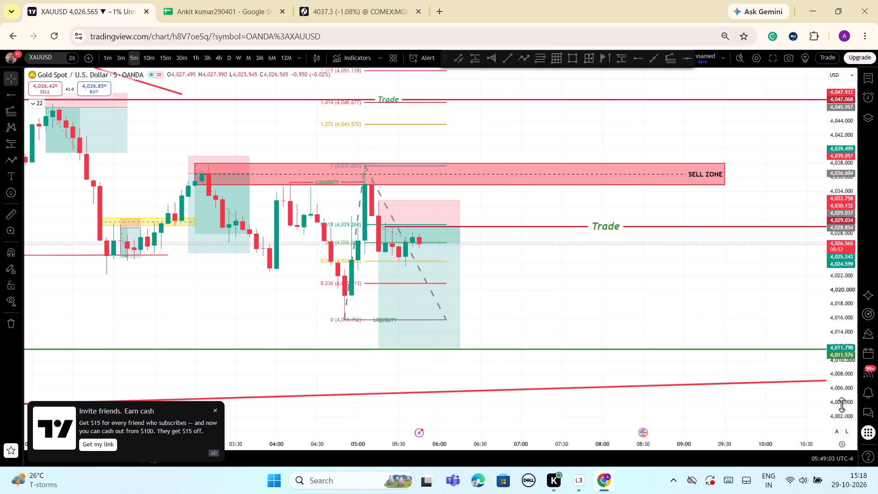
pyautogui.scroll(2, 615, 307)
pyautogui.moveTo(539, 314); pyautogui.dragTo(546, 313)
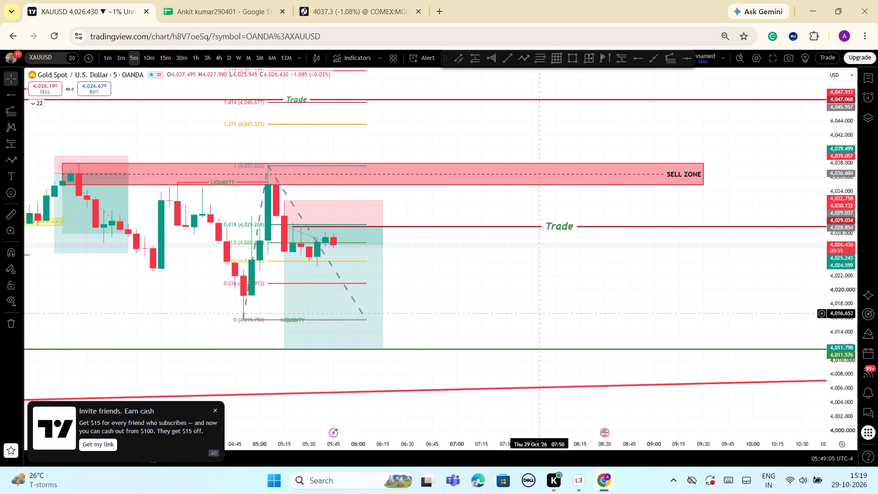
pyautogui.moveTo(546, 313); pyautogui.dragTo(674, 295)
pyautogui.moveTo(838, 397); pyautogui.dragTo(834, 343)
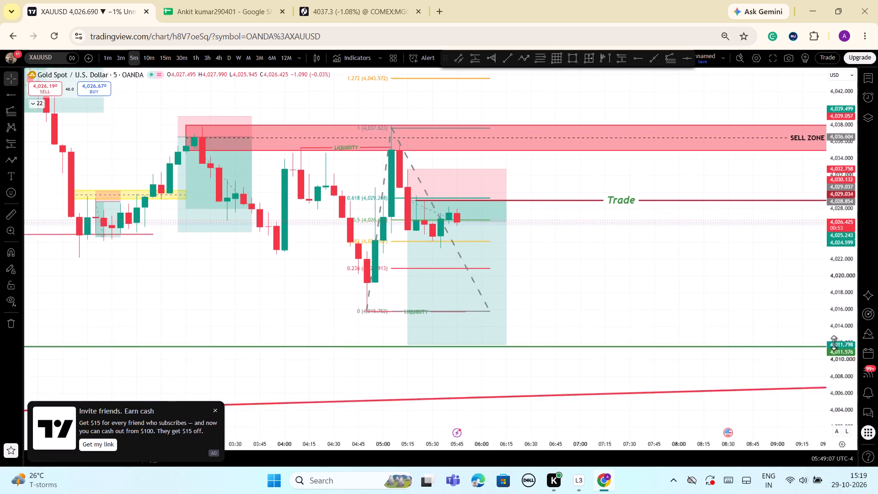
pyautogui.moveTo(834, 343); pyautogui.dragTo(830, 315)
pyautogui.scroll(1, 616, 301)
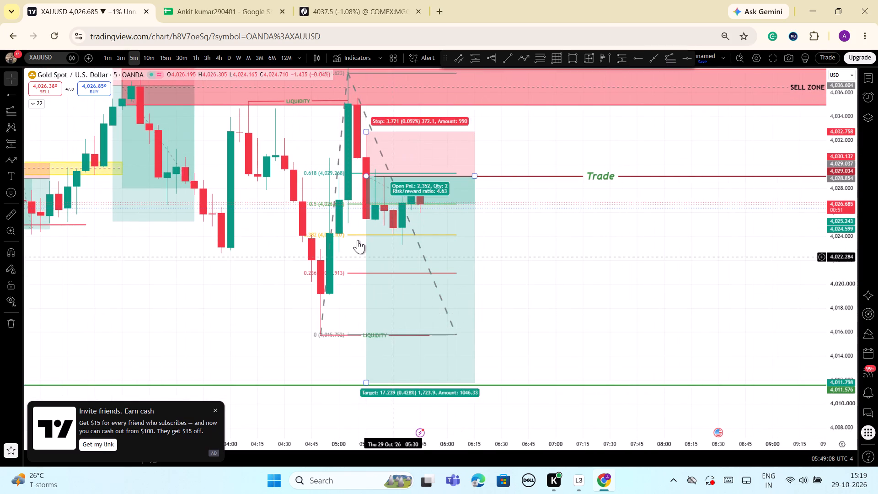
# Place a horizontal ray at 4,024.147 starting from the 05:05 candle and colour it yellow.
pyautogui.click(640, 59)
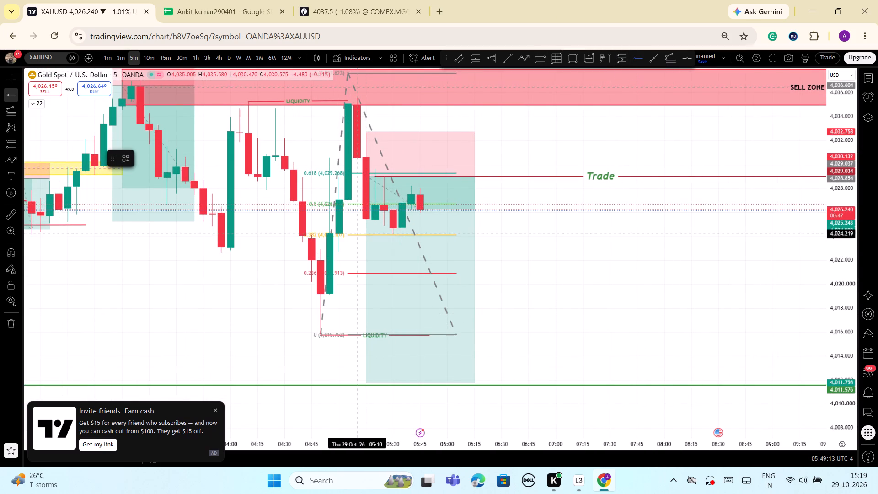
pyautogui.click(349, 235)
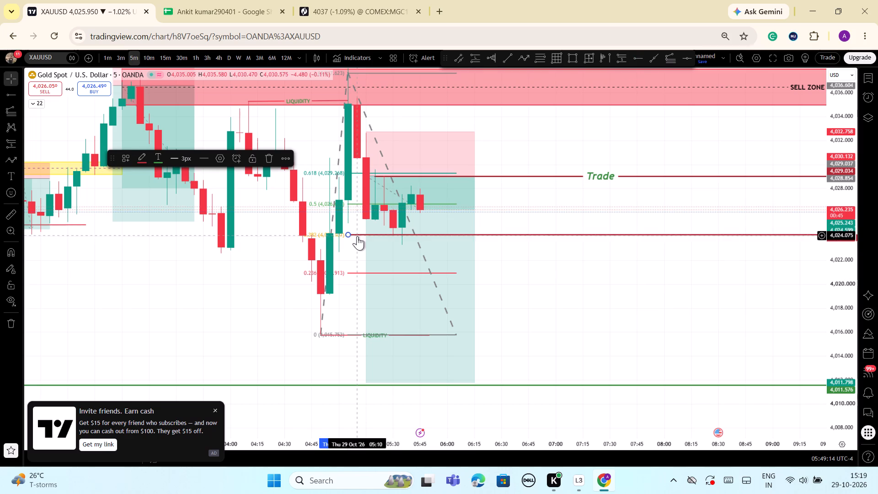
pyautogui.click(602, 277)
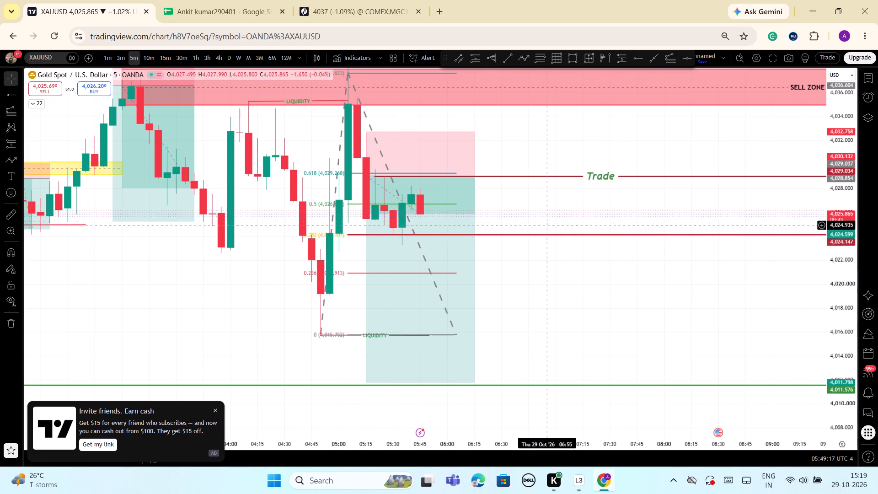
pyautogui.click(550, 236)
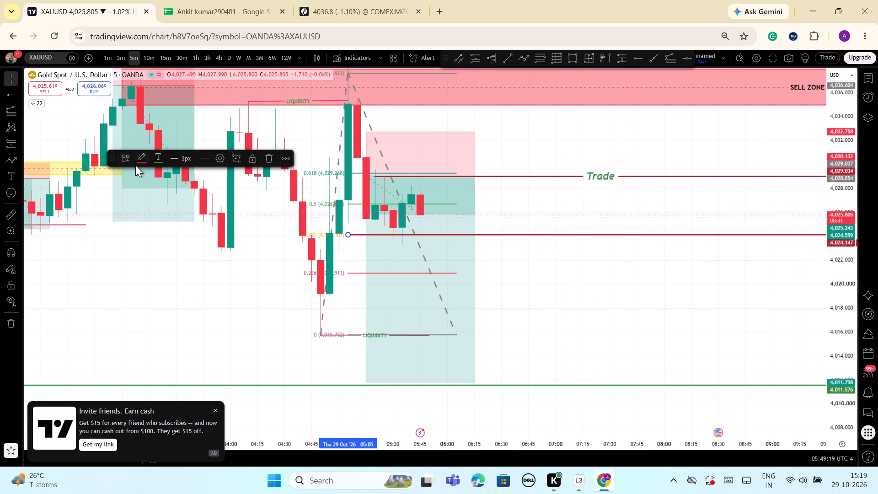
pyautogui.click(144, 162)
pyautogui.click(161, 187)
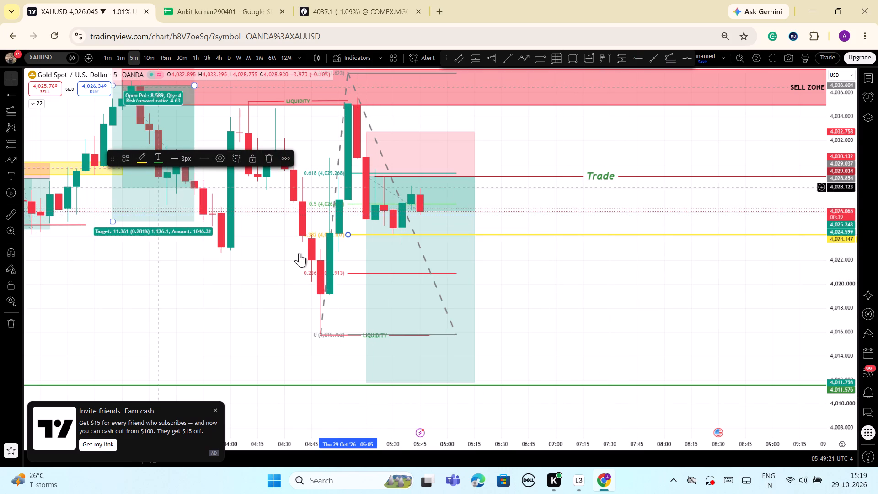
pyautogui.click(618, 334)
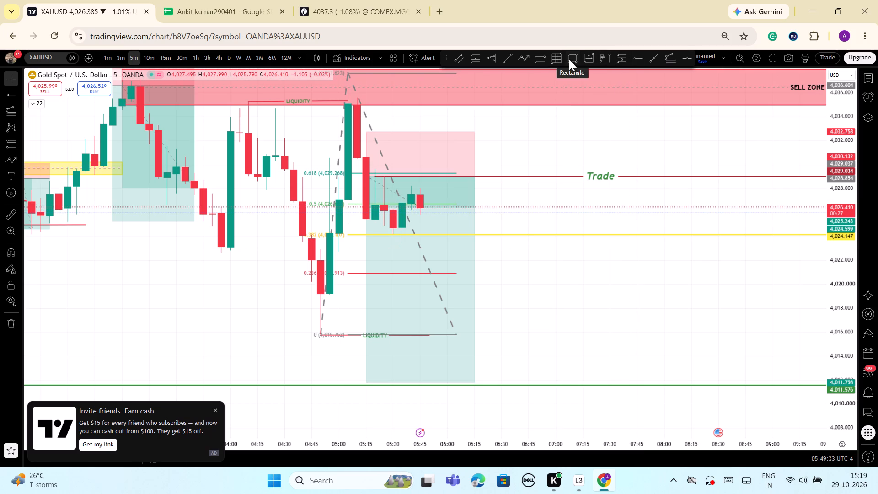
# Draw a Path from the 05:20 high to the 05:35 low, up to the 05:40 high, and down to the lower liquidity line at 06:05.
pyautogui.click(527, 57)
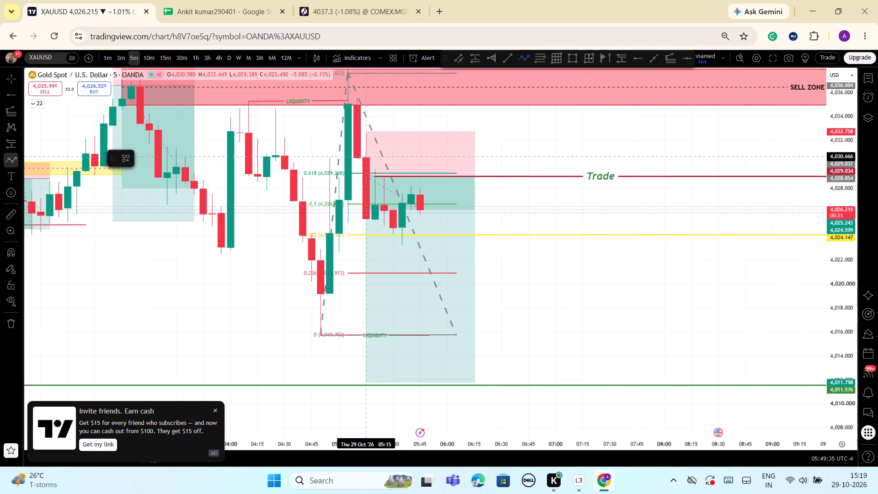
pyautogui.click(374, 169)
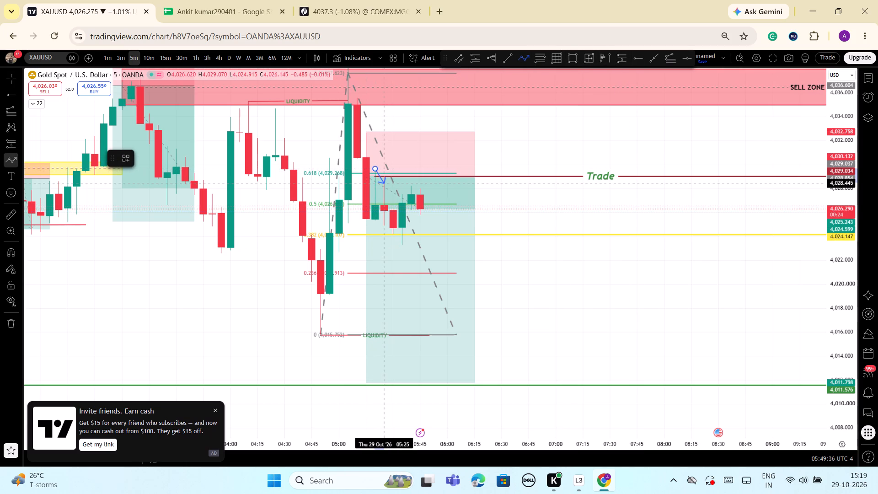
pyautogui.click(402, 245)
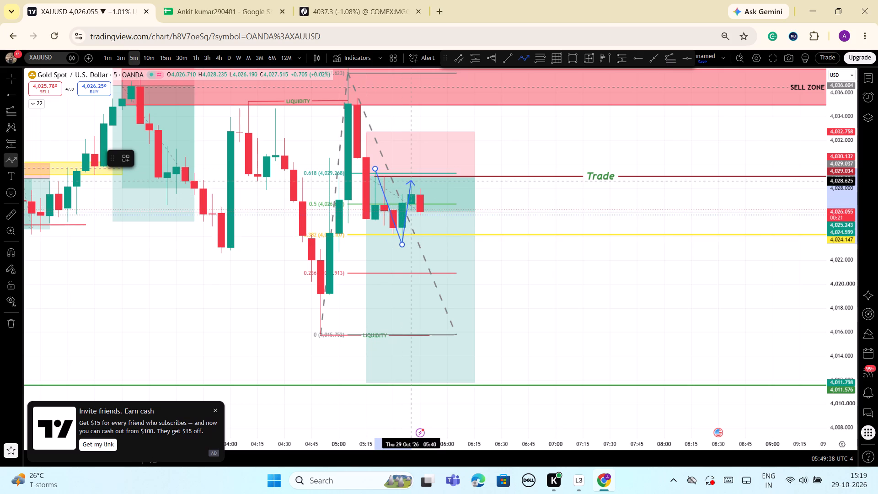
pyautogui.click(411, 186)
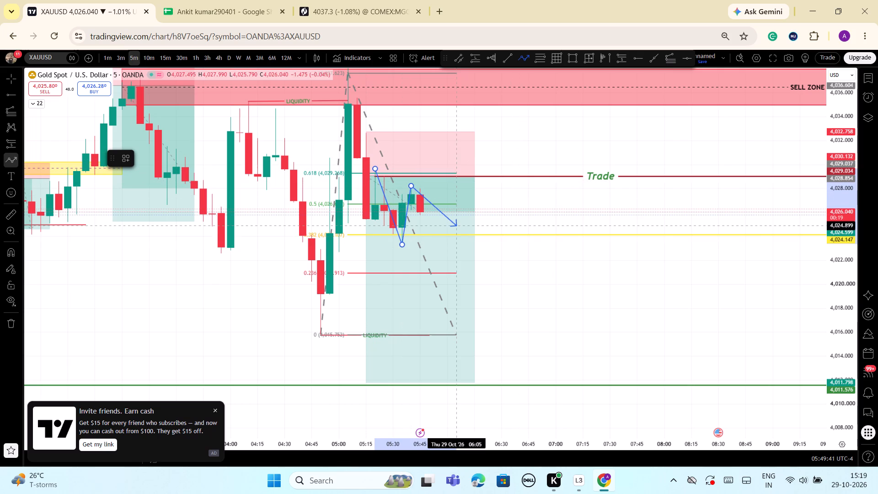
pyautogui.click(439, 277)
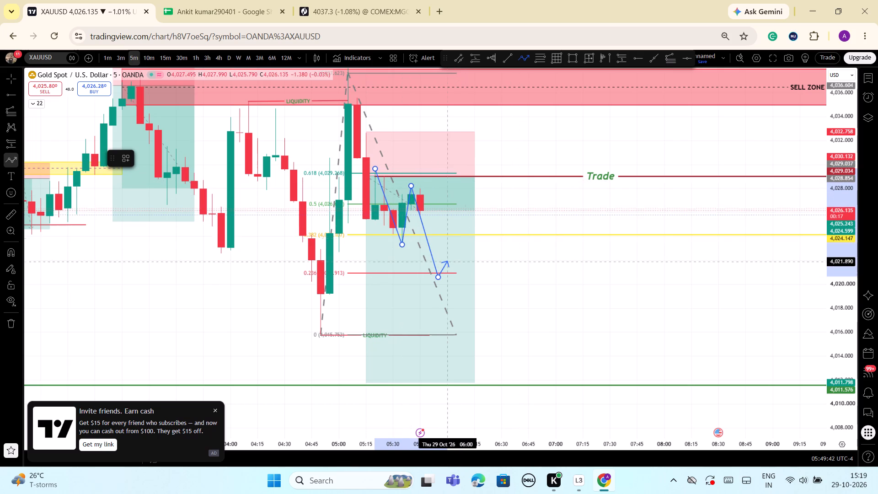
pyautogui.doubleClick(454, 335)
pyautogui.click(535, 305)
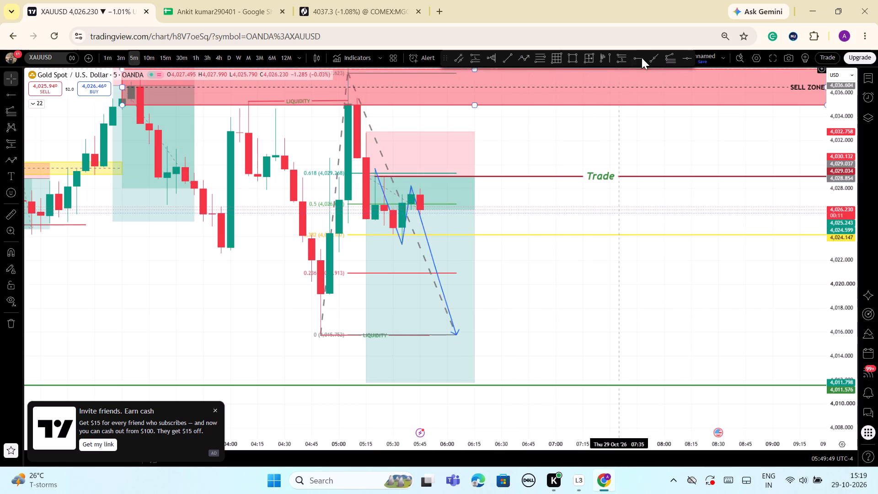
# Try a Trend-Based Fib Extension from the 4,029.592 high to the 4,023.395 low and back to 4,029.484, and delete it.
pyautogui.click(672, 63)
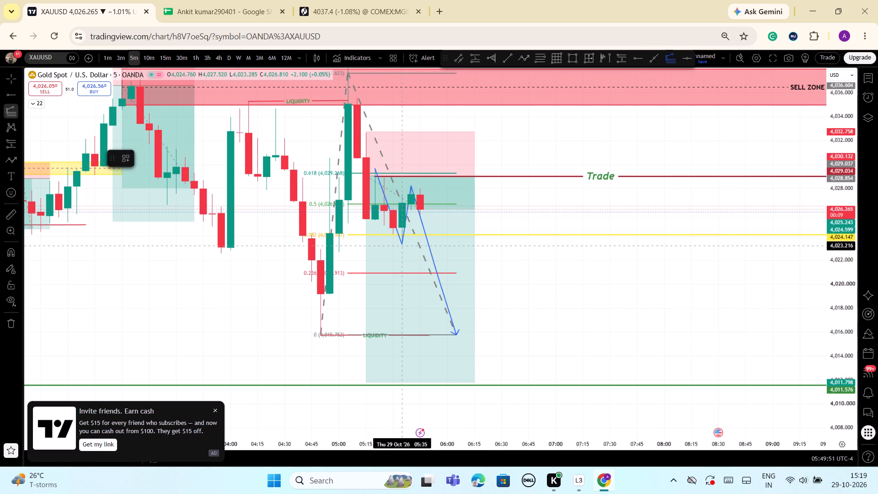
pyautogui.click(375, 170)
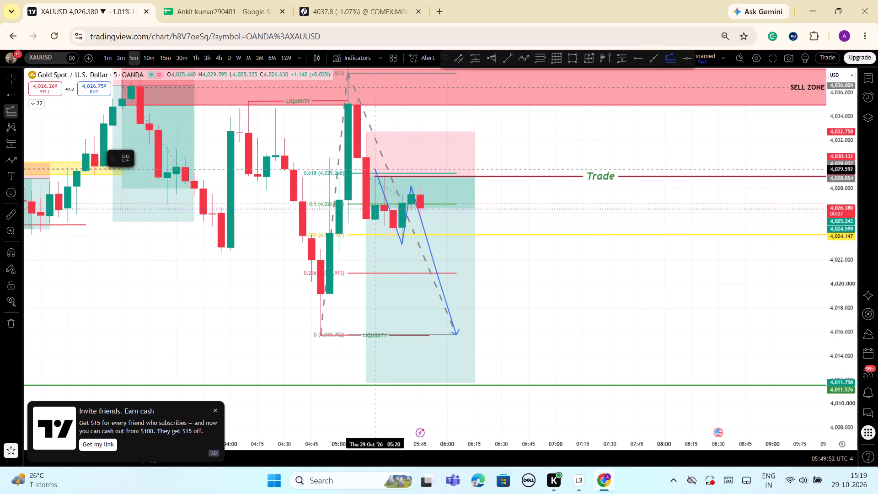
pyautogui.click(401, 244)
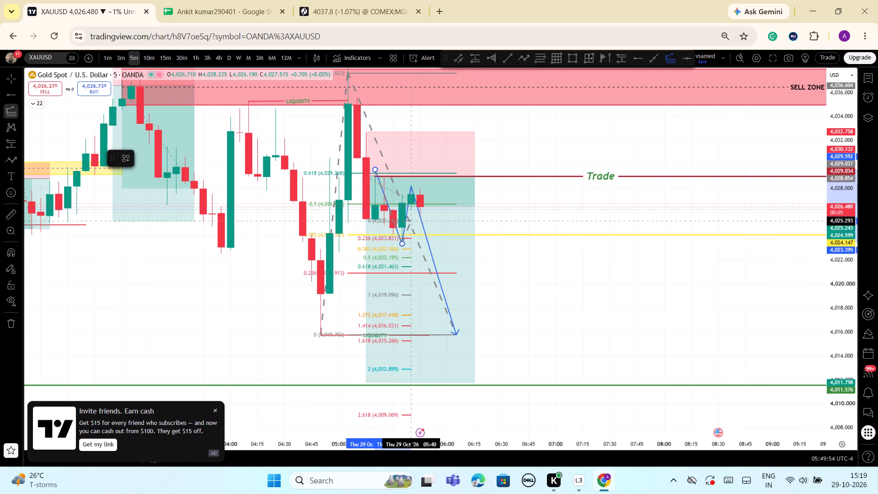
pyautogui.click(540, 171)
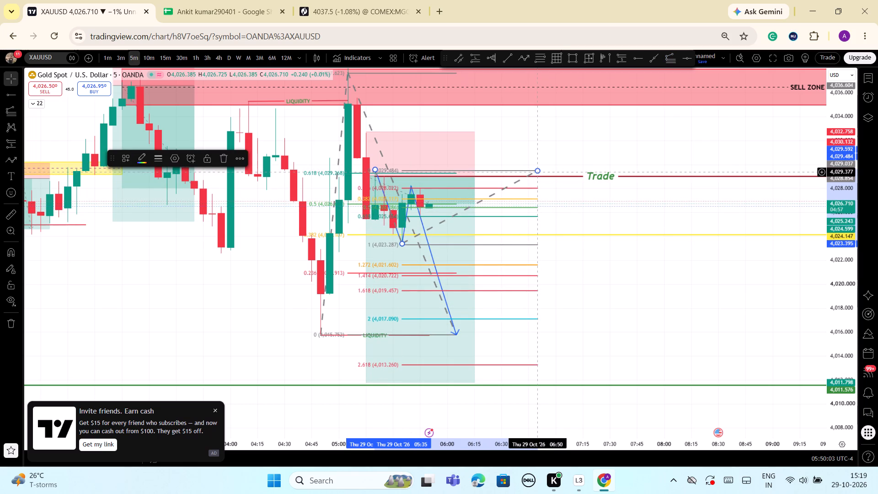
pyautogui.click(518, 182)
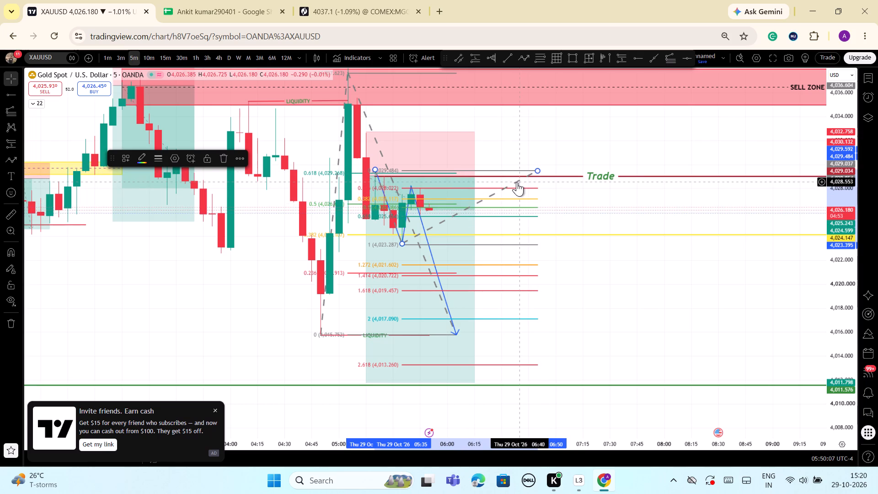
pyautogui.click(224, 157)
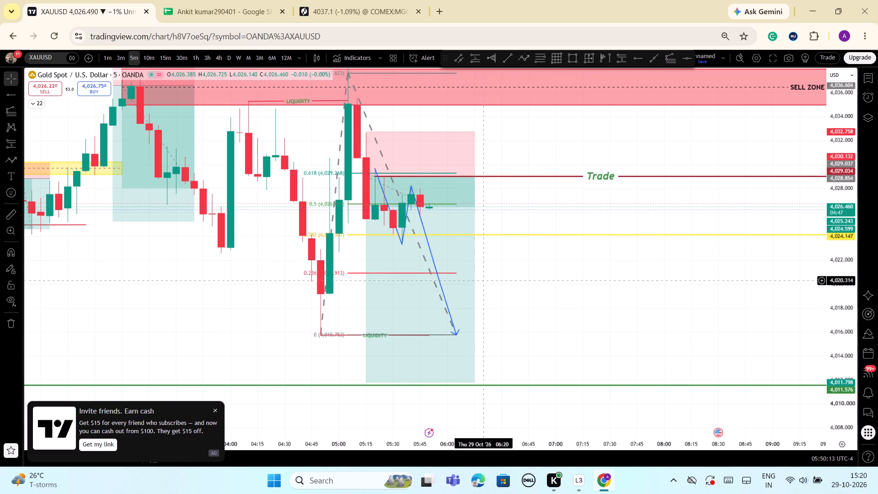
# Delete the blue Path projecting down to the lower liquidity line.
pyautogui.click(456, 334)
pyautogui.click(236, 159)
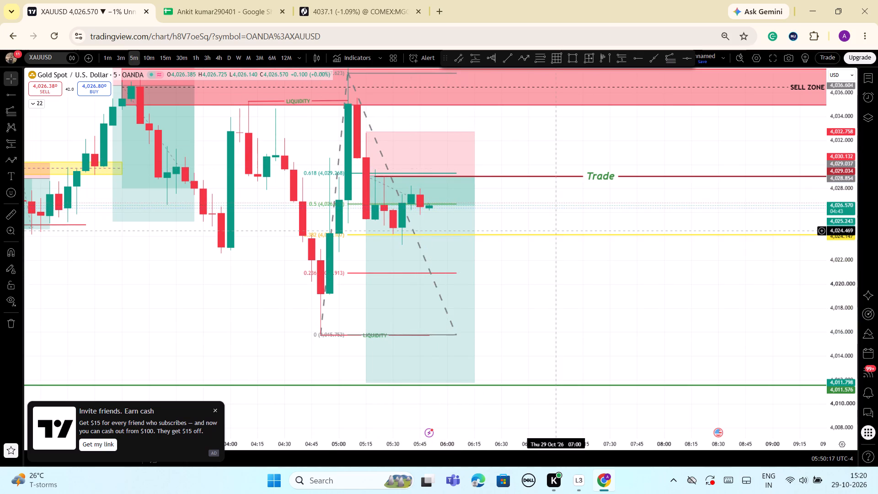
# Delete the Trend-Based Fib Extension drawn from the 4,015.832 low into the Sell Zone and back to 4,015.752.
pyautogui.scroll(-2, 638, 270)
pyautogui.moveTo(827, 321); pyautogui.dragTo(853, 252)
pyautogui.scroll(3, 784, 278)
pyautogui.moveTo(837, 268); pyautogui.dragTo(840, 304)
pyautogui.scroll(-2, 781, 293)
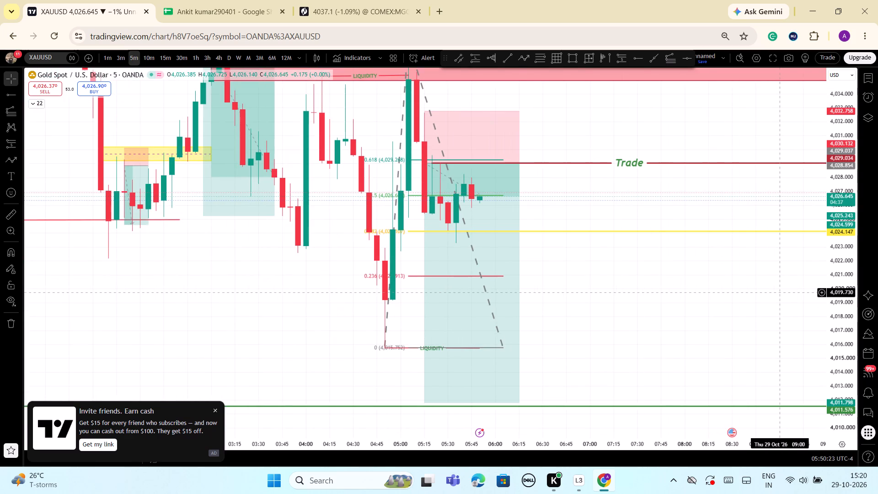
pyautogui.click(476, 264)
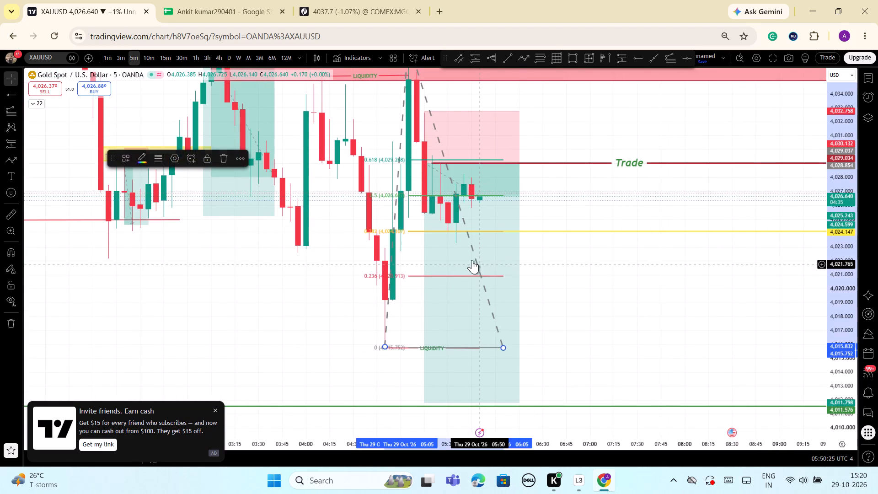
pyautogui.click(225, 159)
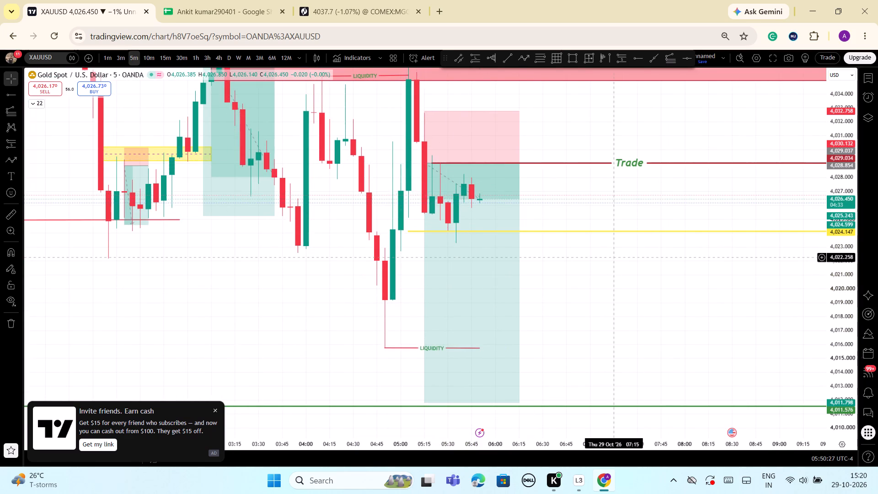
# Examine the current candles in the short position against the yellow ray, the Trade levels and the liquidity line.
pyautogui.scroll(-3, 617, 258)
pyautogui.moveTo(838, 337); pyautogui.dragTo(843, 312)
pyautogui.scroll(4, 793, 320)
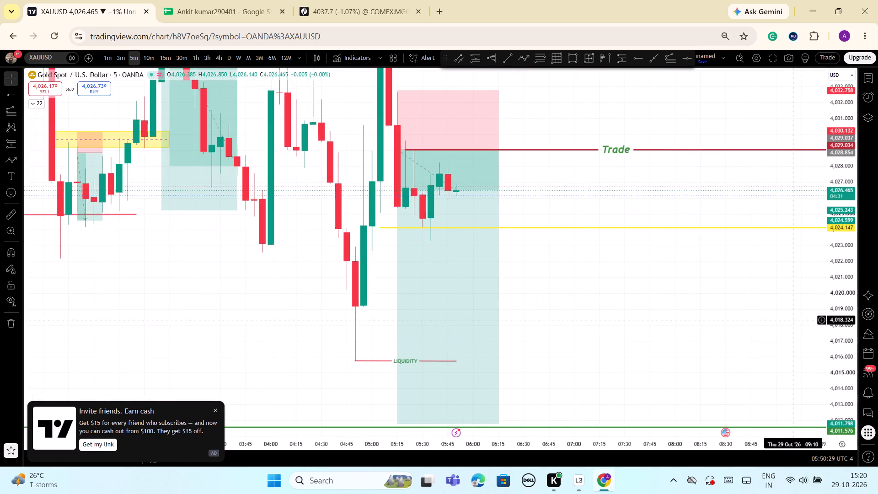
pyautogui.scroll(3, 793, 320)
pyautogui.moveTo(667, 290); pyautogui.dragTo(776, 269)
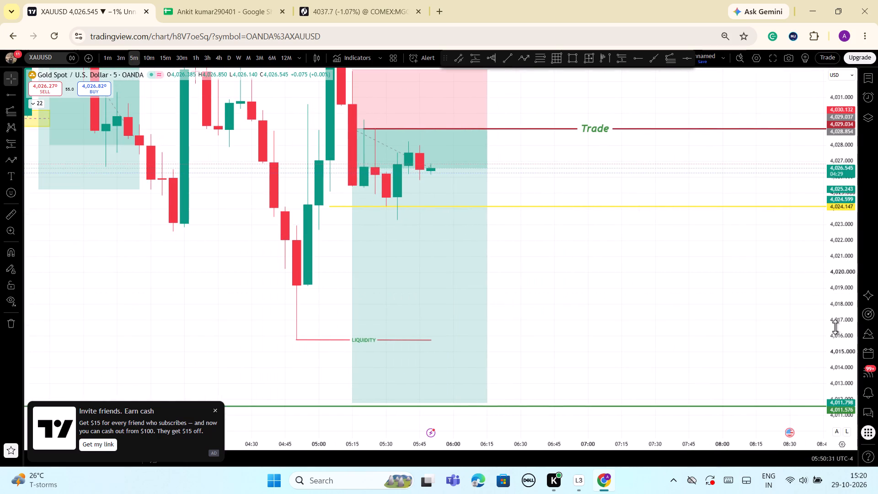
pyautogui.moveTo(842, 338); pyautogui.dragTo(844, 307)
pyautogui.scroll(1, 841, 310)
pyautogui.scroll(-3, 841, 310)
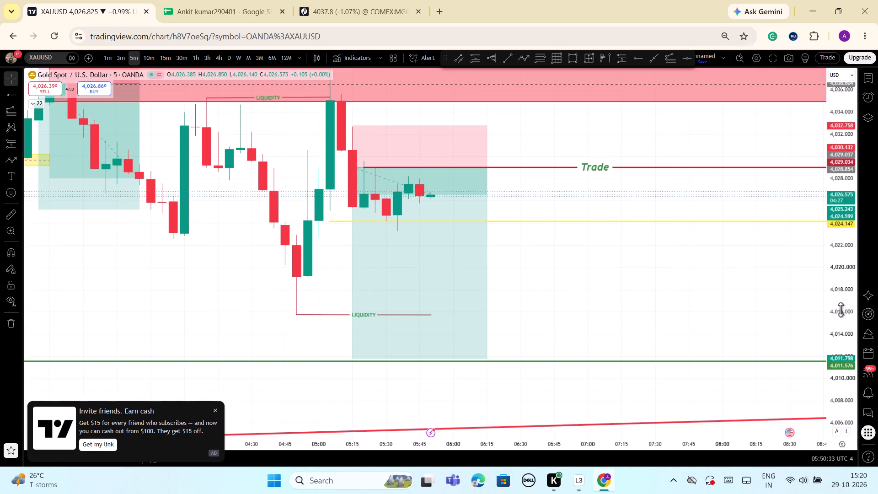
pyautogui.scroll(-3, 657, 276)
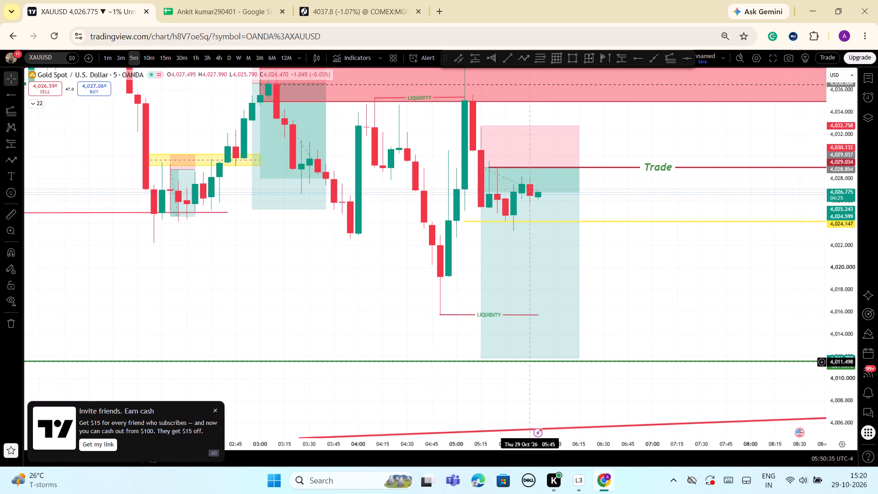